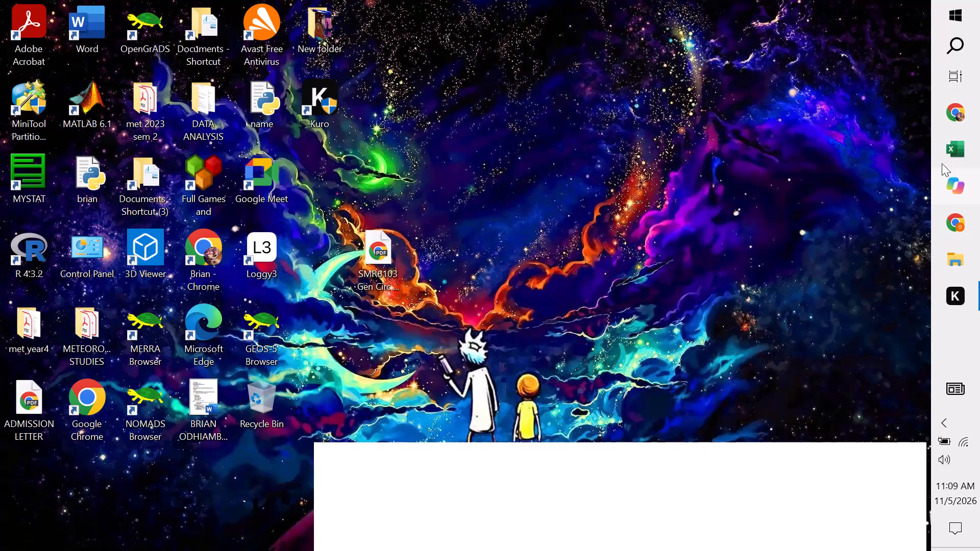
# Launch Microsoft Excel.
pyautogui.doubleClick(954, 151)
pyautogui.press('ctrl+super+F24')
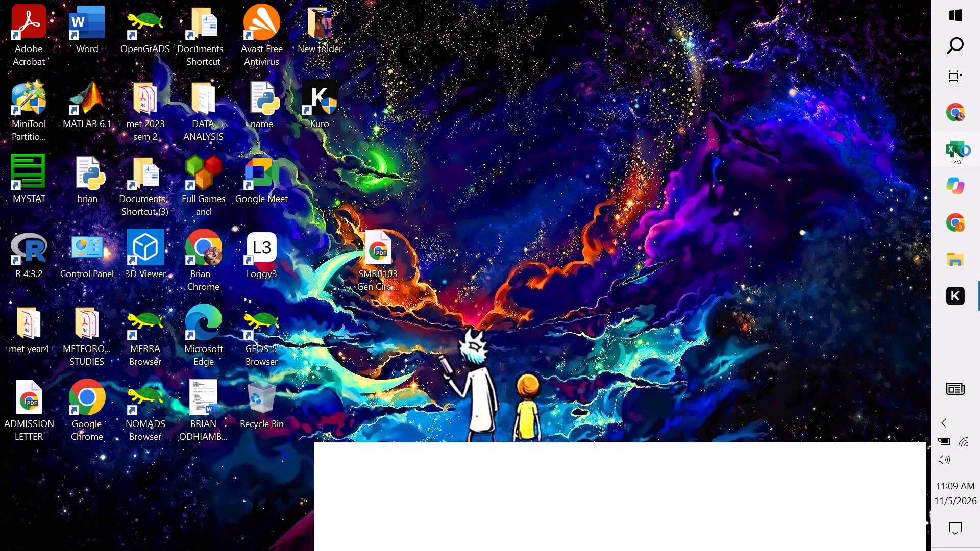
pyautogui.press('ctrl+super+F24')
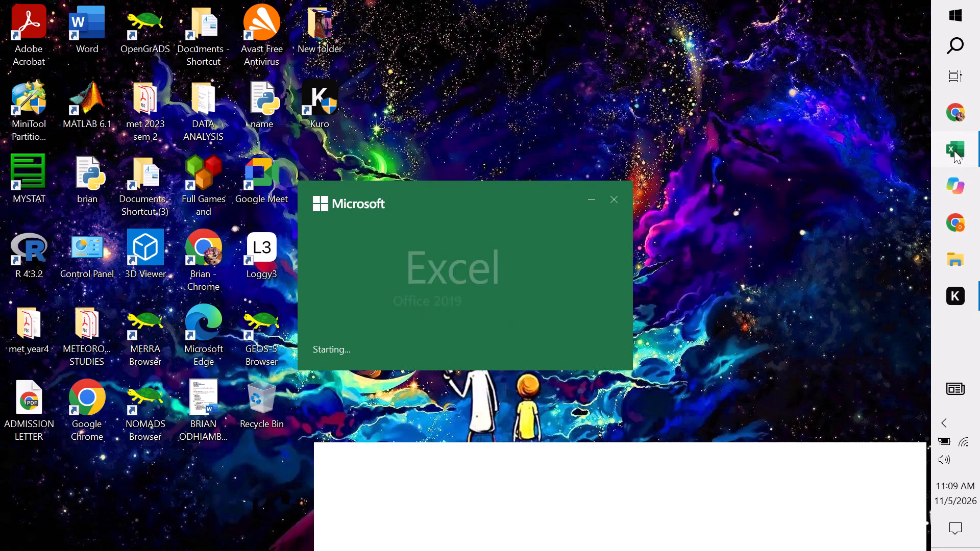
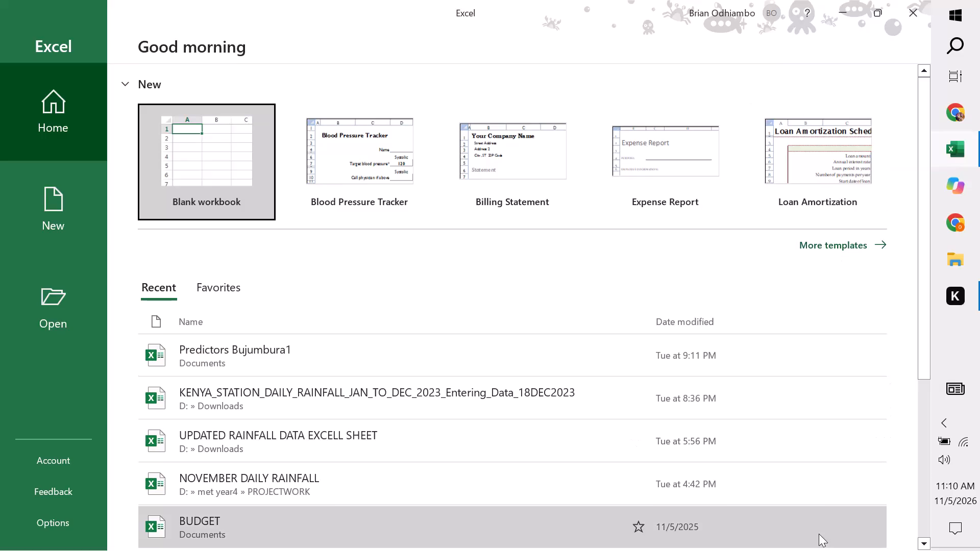
# Open the recent BUDGET workbook stored in Documents.
pyautogui.doubleClick(788, 534)
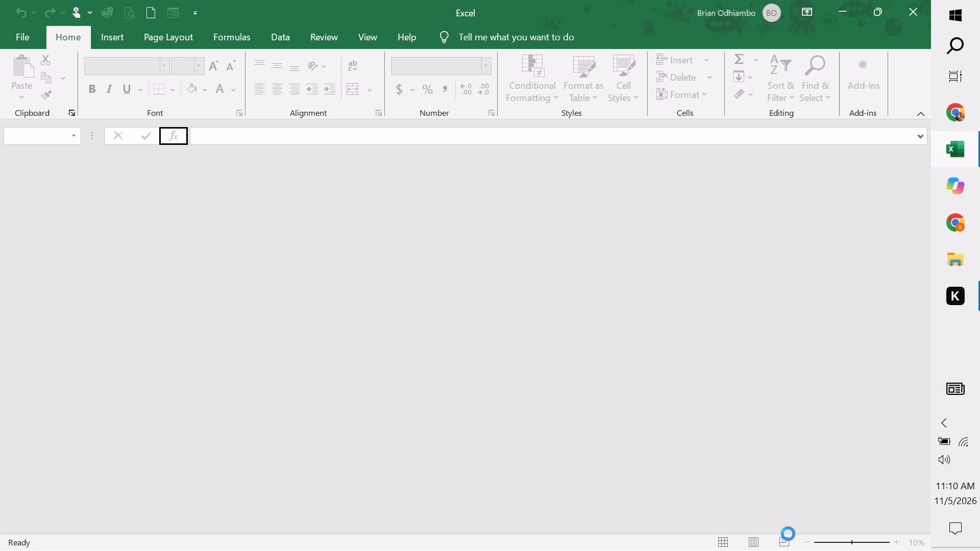
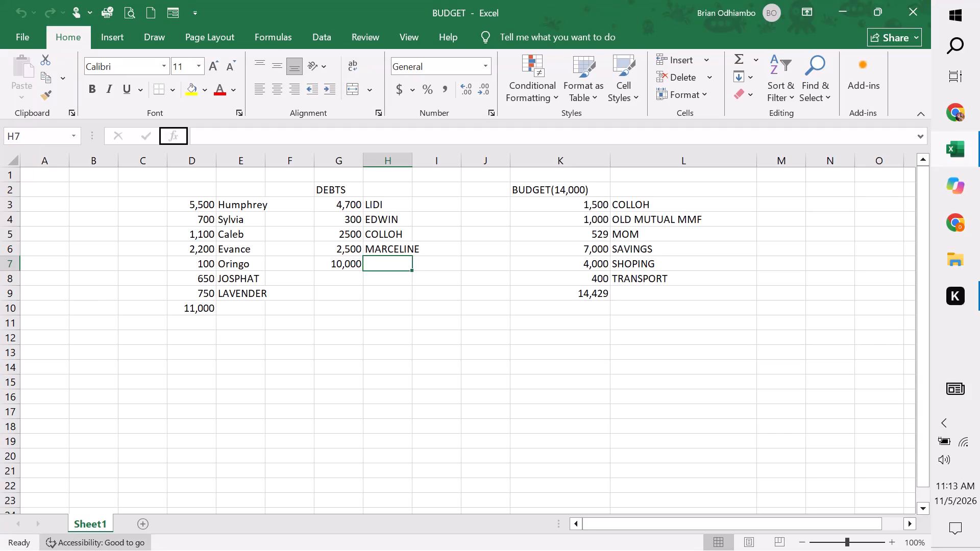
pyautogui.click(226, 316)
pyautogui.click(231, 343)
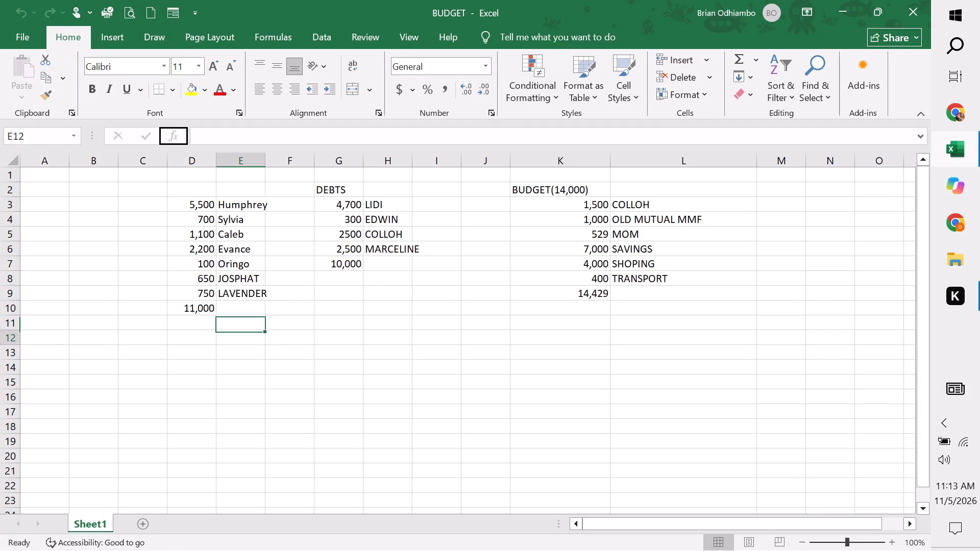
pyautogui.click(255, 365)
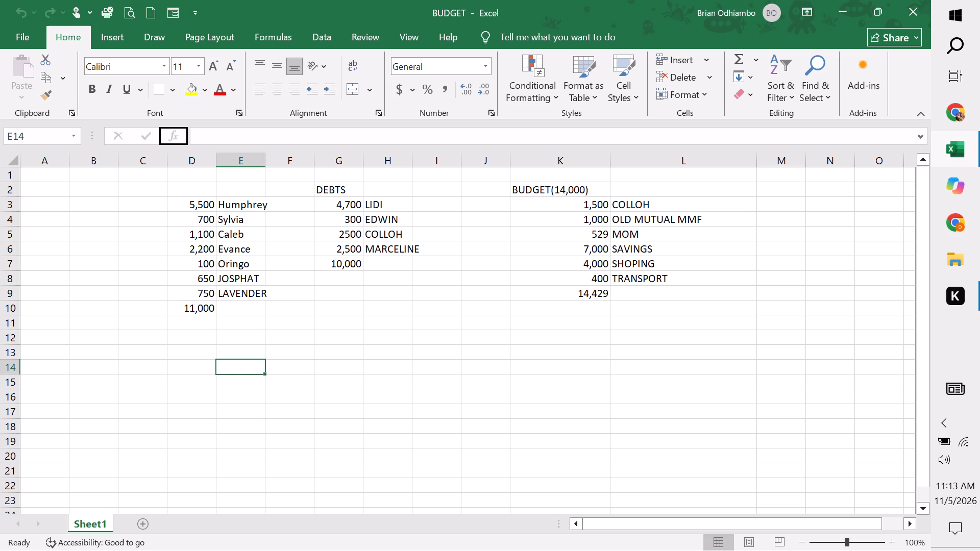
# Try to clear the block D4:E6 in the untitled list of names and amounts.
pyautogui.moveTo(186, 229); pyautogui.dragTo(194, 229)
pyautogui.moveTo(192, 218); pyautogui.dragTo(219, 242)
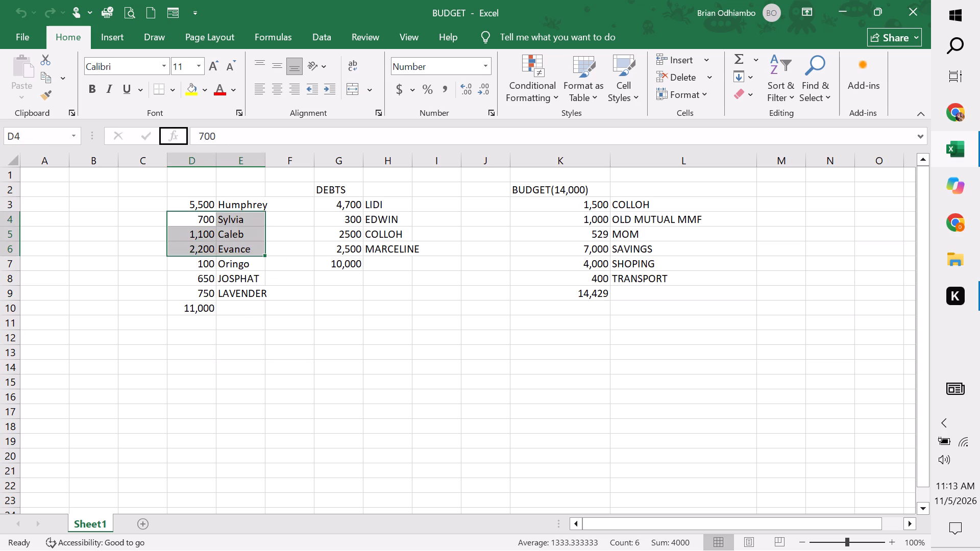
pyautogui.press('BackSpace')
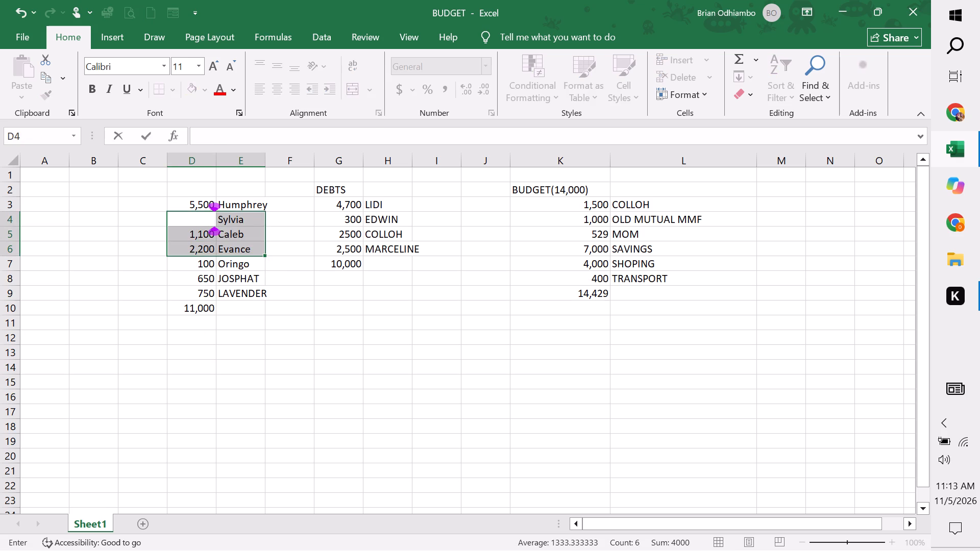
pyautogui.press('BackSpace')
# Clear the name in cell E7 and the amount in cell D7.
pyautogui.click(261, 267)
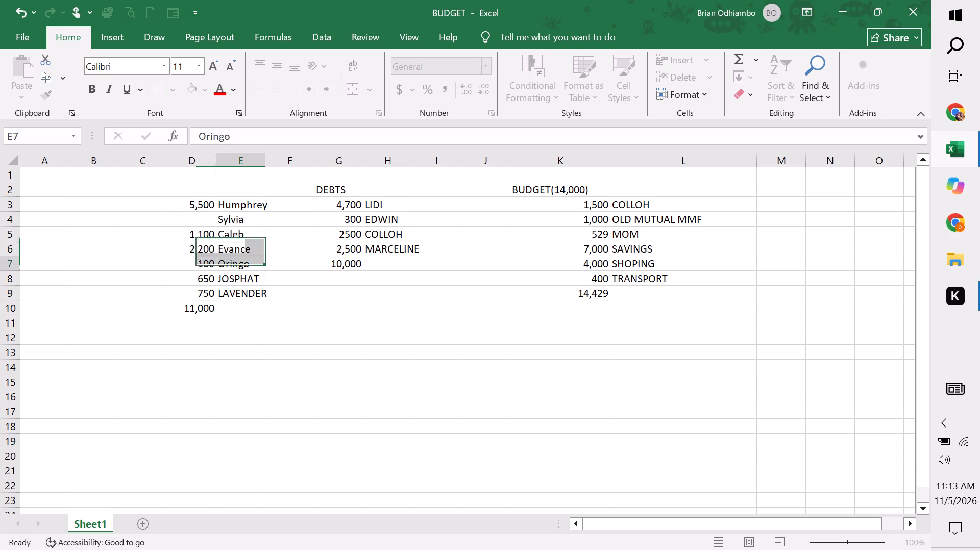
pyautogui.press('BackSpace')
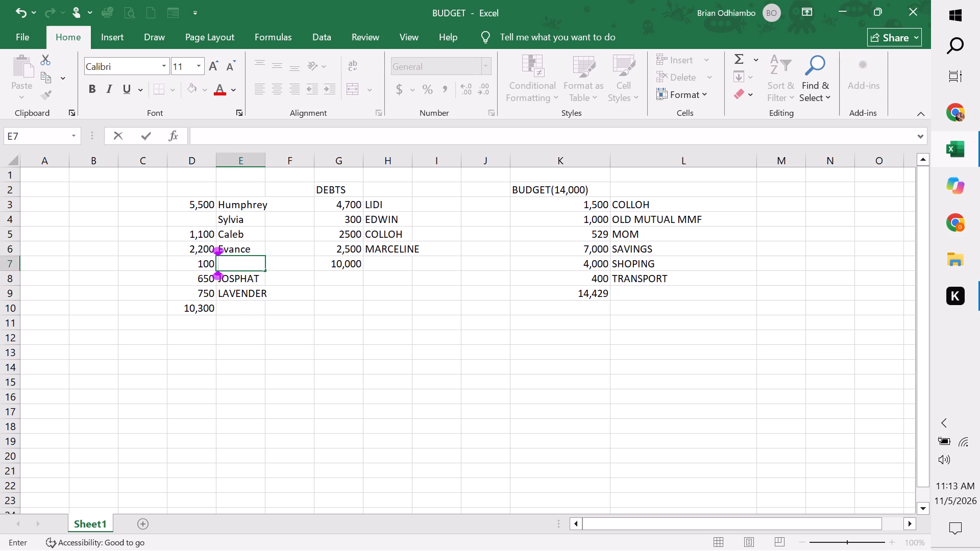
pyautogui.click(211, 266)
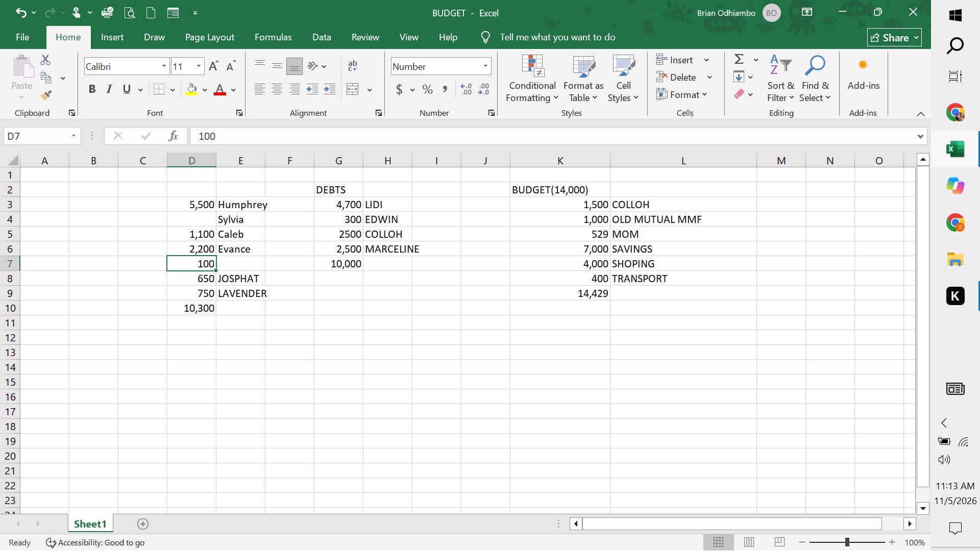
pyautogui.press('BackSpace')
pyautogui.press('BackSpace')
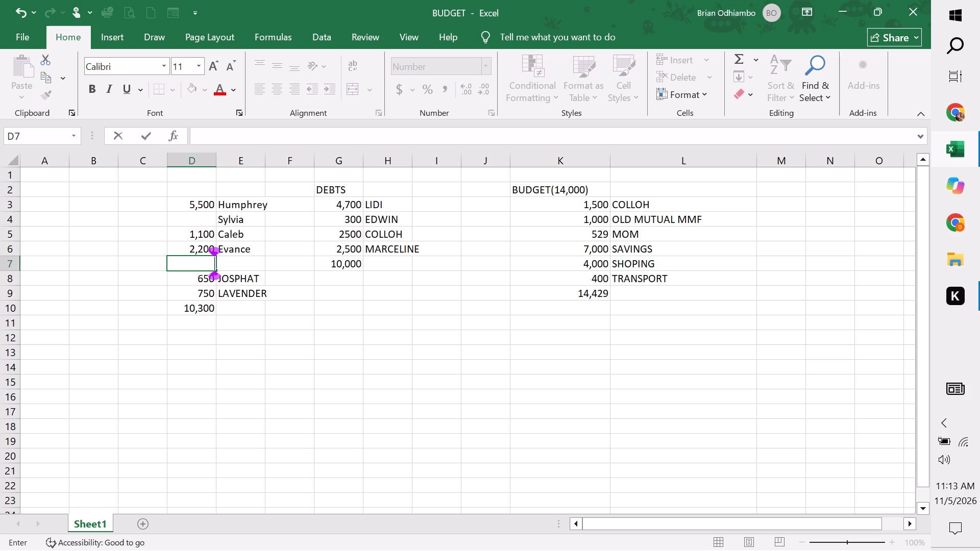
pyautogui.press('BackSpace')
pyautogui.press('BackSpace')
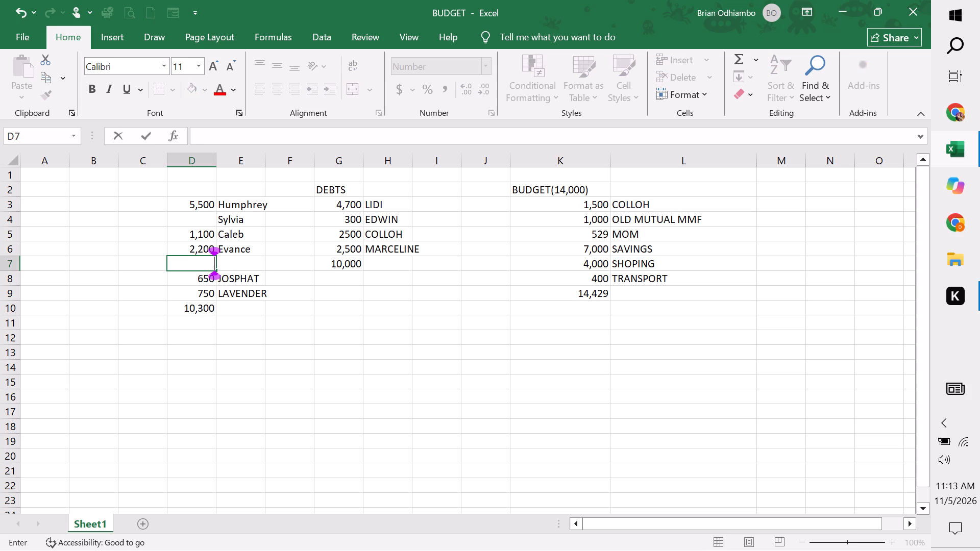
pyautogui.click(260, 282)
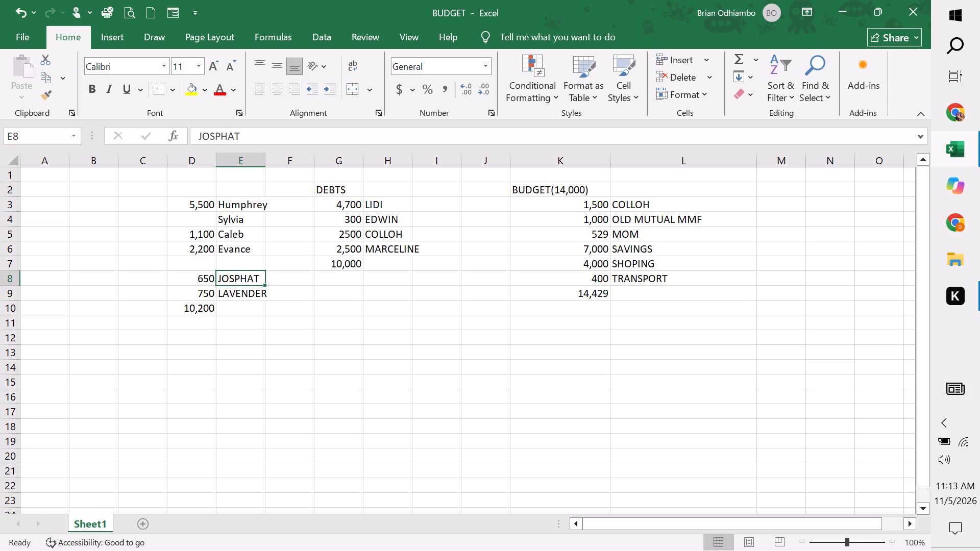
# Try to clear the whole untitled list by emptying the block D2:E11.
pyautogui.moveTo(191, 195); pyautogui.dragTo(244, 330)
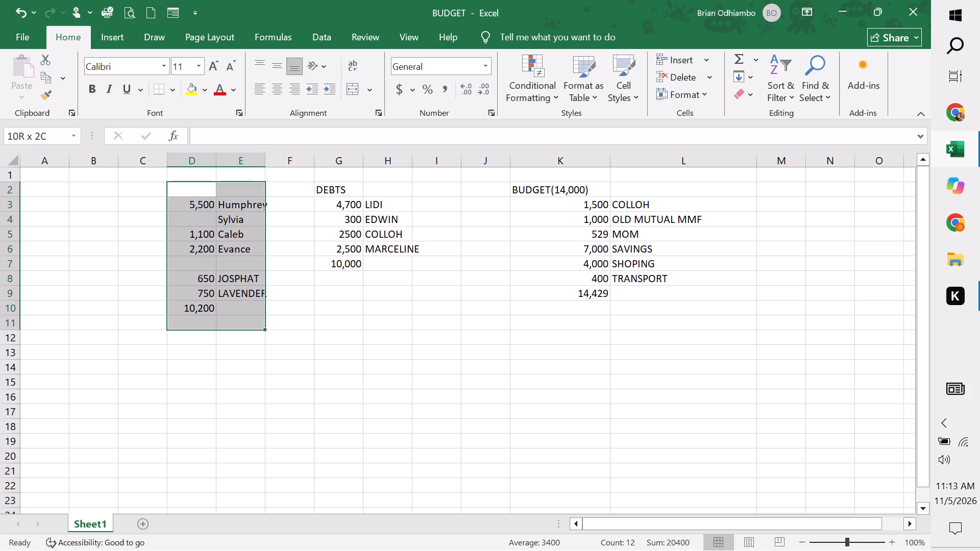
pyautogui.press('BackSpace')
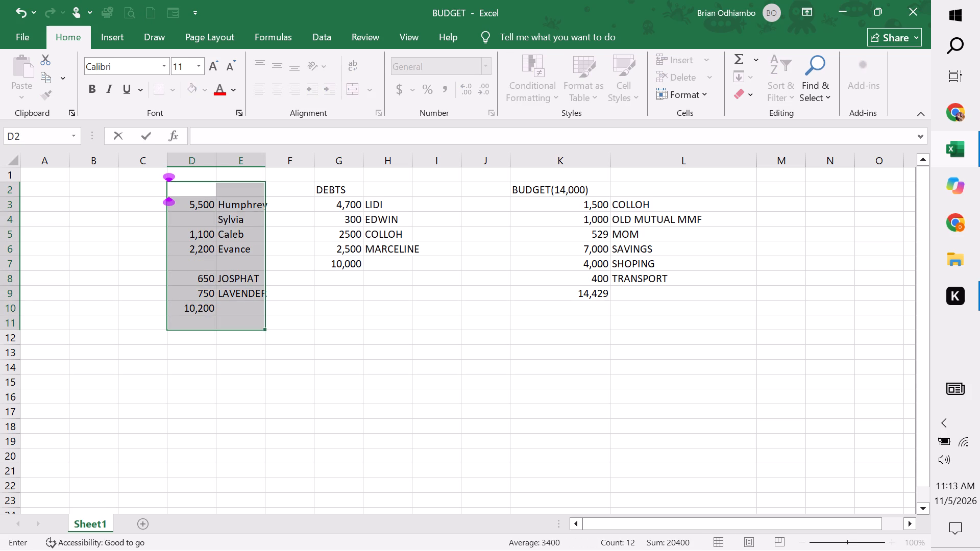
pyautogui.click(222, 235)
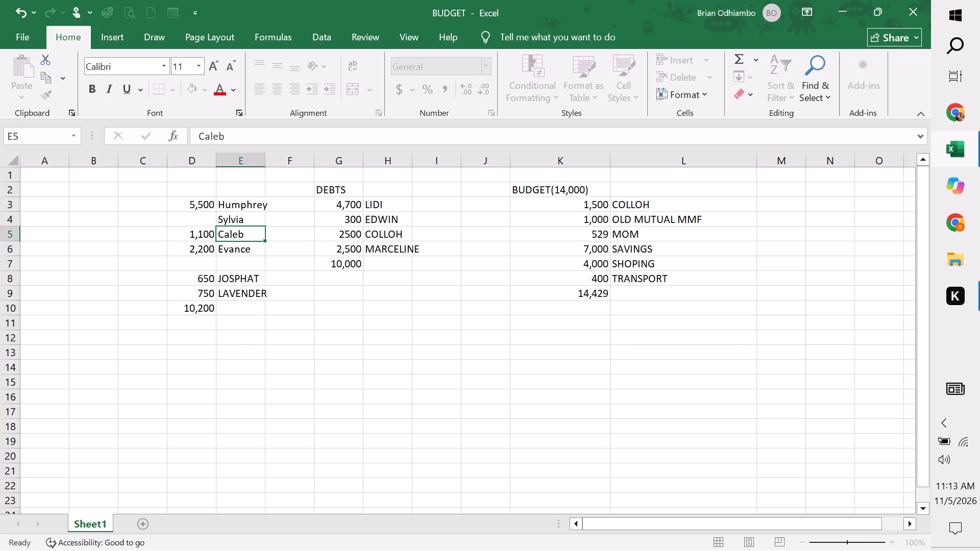
# Delete the cells D3:E10 holding the untitled list of names and amounts.
pyautogui.moveTo(203, 203); pyautogui.dragTo(258, 309)
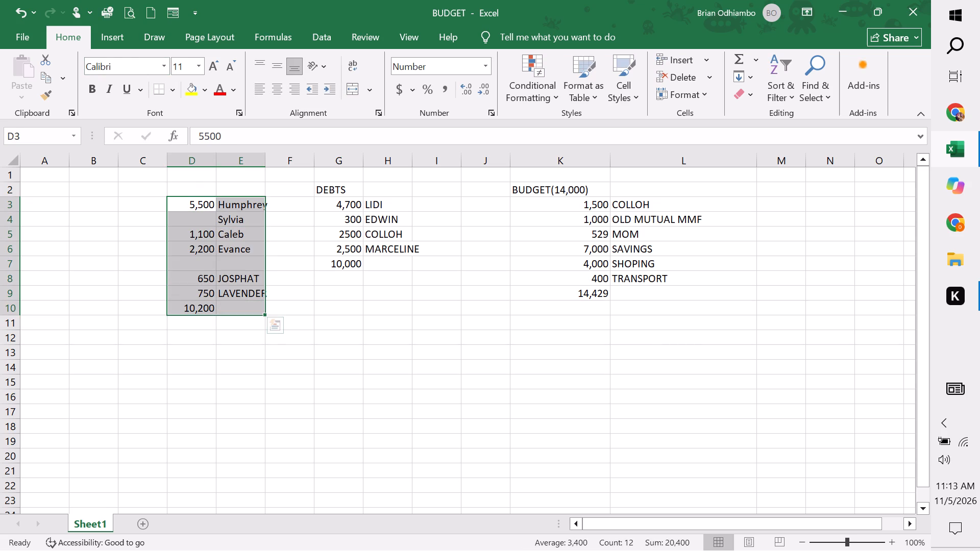
pyautogui.click(697, 75)
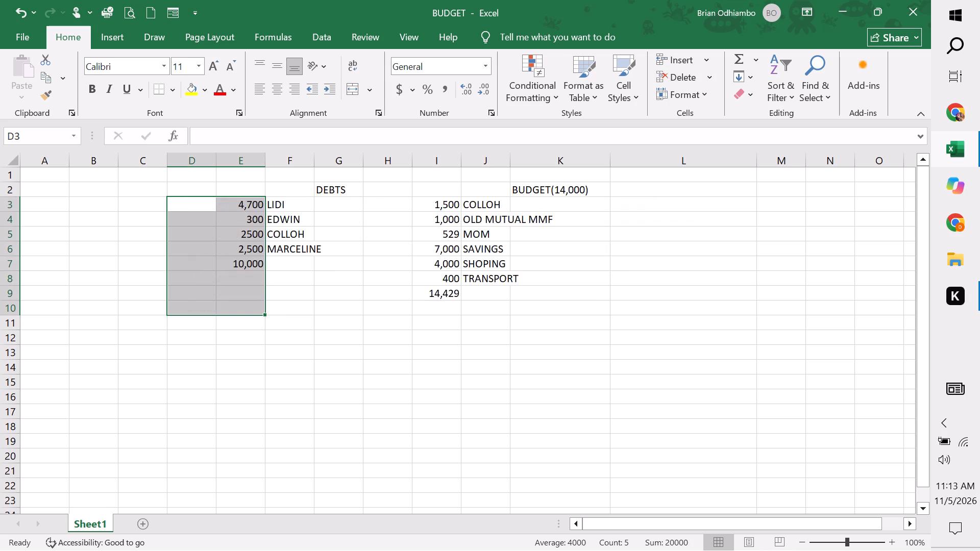
pyautogui.click(466, 354)
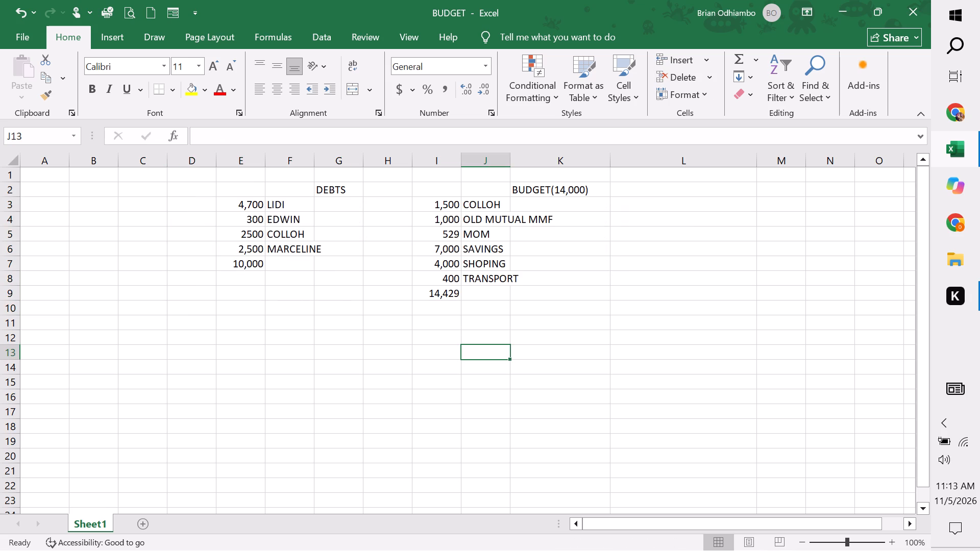
# Delete the cell block E2:H7 containing the DEBTS heading and its entries.
pyautogui.moveTo(222, 195); pyautogui.dragTo(366, 264)
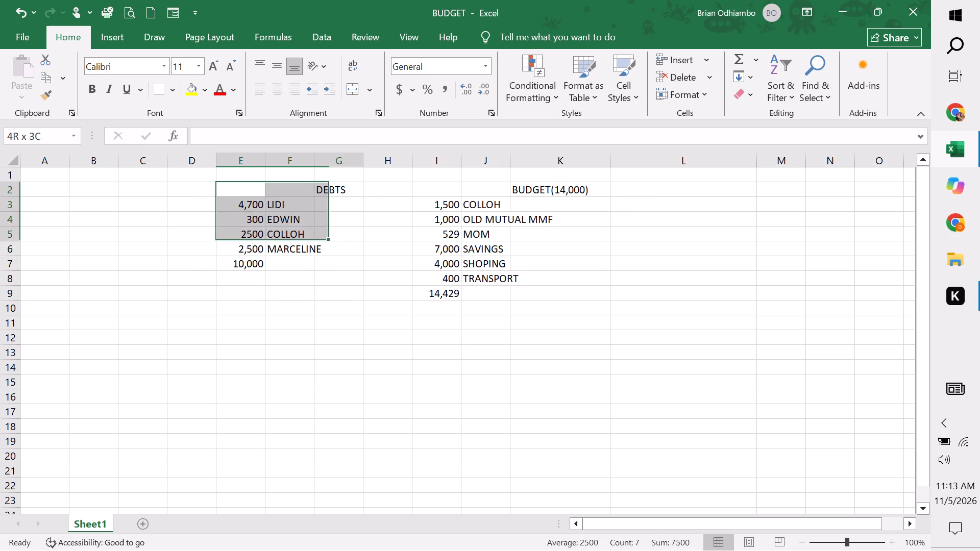
pyautogui.moveTo(366, 264); pyautogui.dragTo(375, 267)
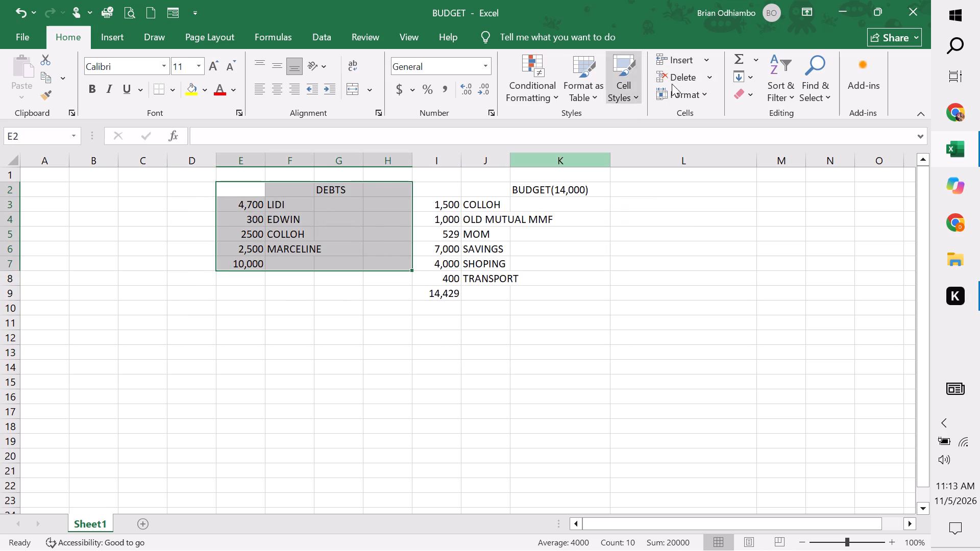
pyautogui.click(690, 78)
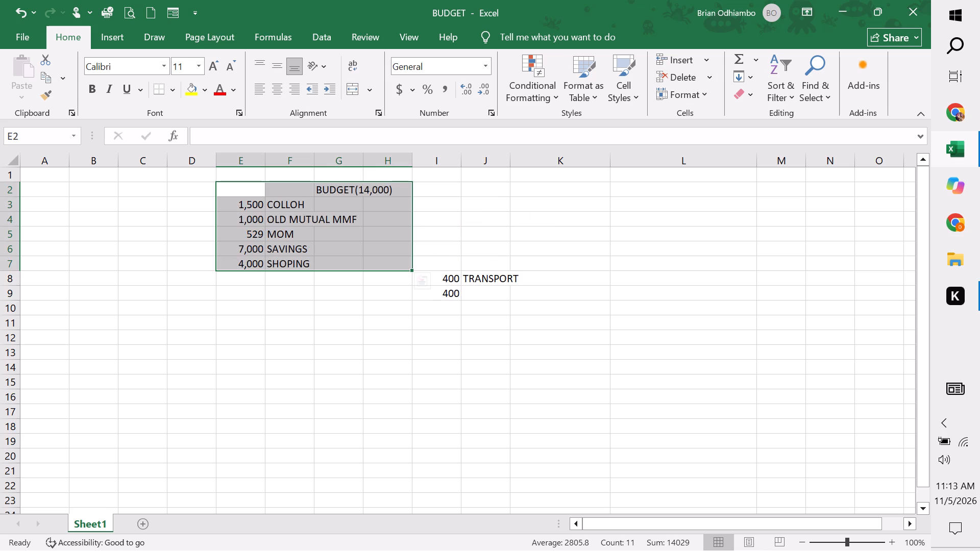
pyautogui.click(319, 339)
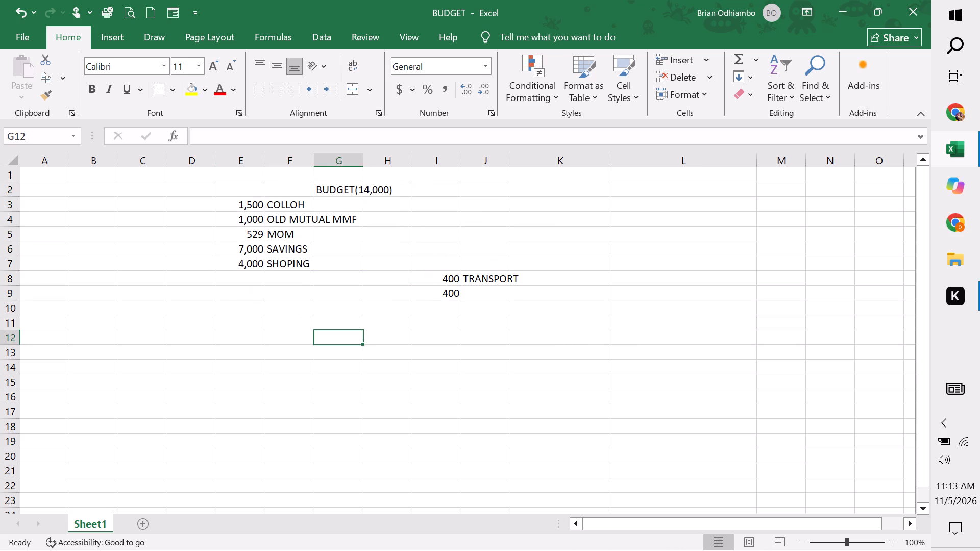
# Delete the cell block E2:H7 containing the BUDGET(14,000) heading and the entries from COLLOH to SHOPING.
pyautogui.moveTo(223, 196); pyautogui.dragTo(355, 261)
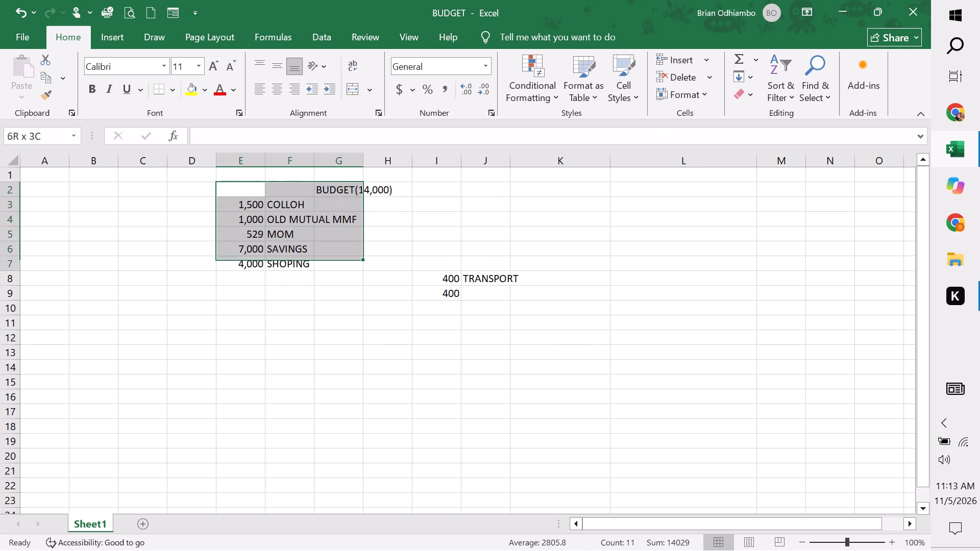
pyautogui.moveTo(355, 261); pyautogui.dragTo(367, 268)
pyautogui.click(367, 268)
pyautogui.moveTo(251, 193); pyautogui.dragTo(393, 267)
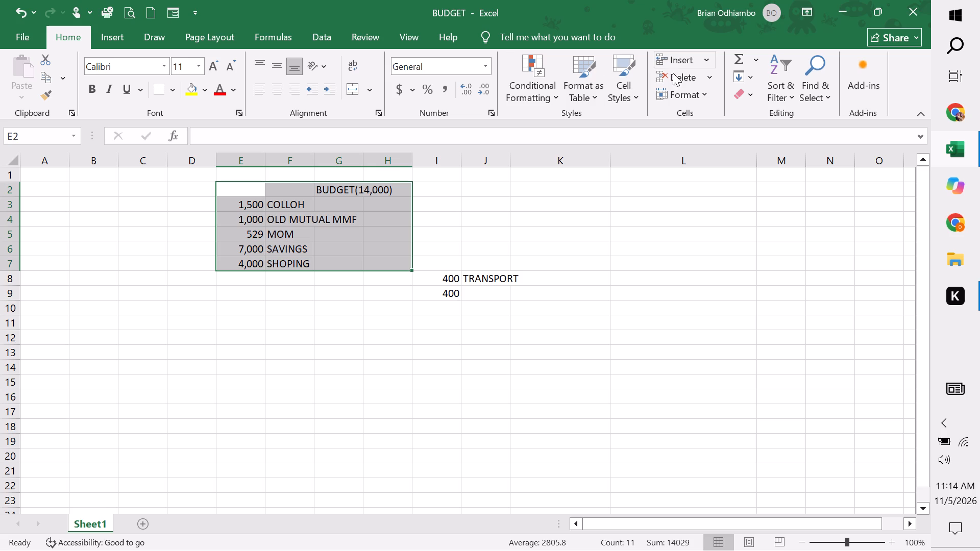
pyautogui.click(673, 83)
# Delete the cell block I6:K11 containing the leftover TRANSPORT entry and its total.
pyautogui.moveTo(430, 244); pyautogui.dragTo(495, 318)
pyautogui.click(495, 318)
pyautogui.moveTo(435, 254); pyautogui.dragTo(569, 320)
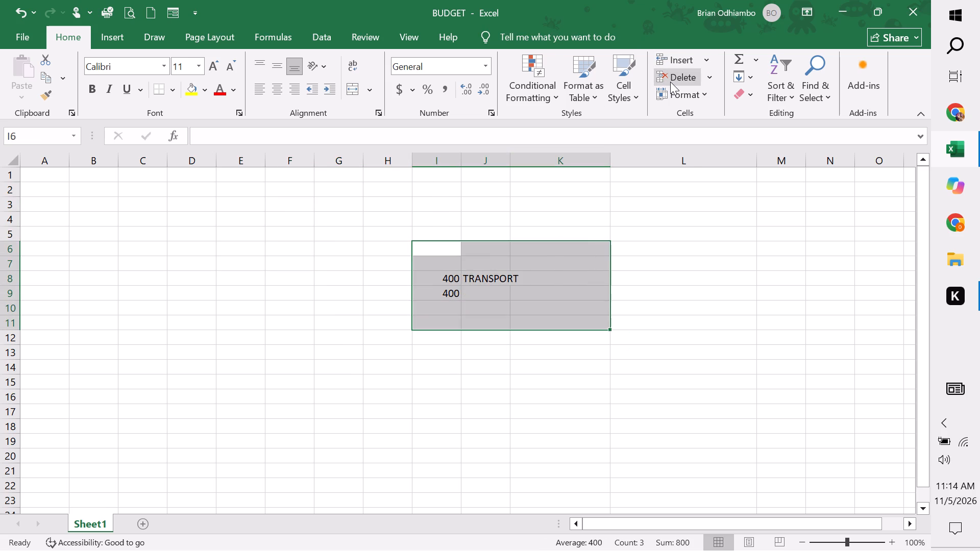
pyautogui.click(670, 82)
pyautogui.click(288, 341)
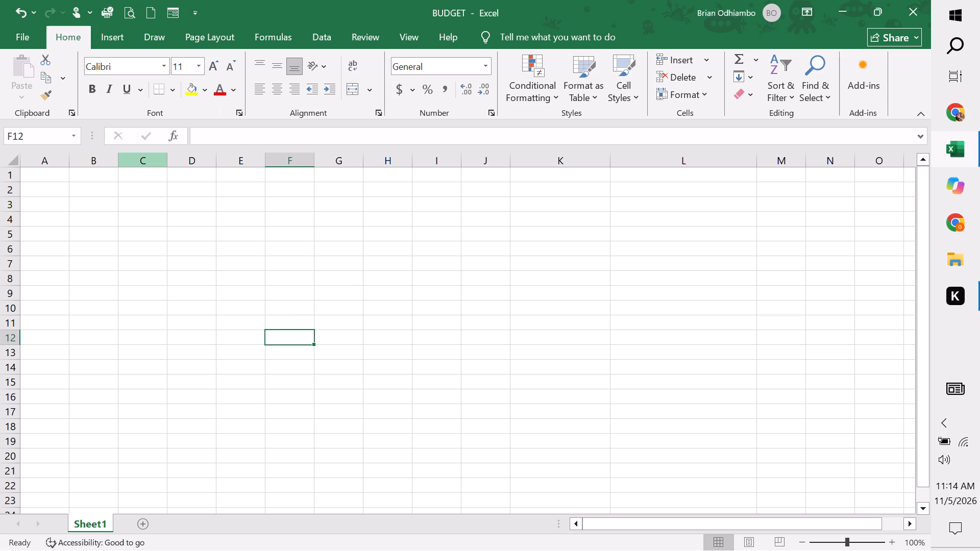
# Enter the heading "debts" in cell C4 of the emptied sheet.
pyautogui.doubleClick(127, 216)
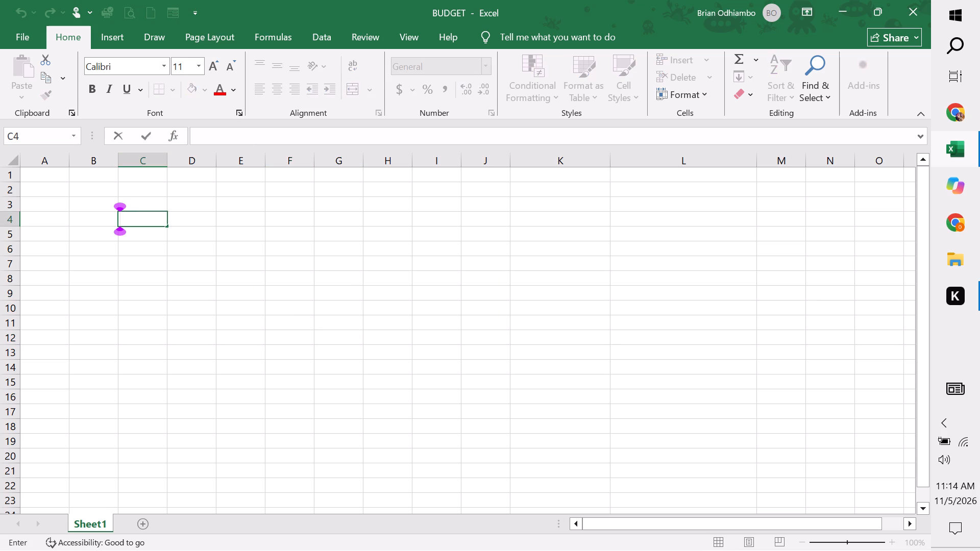
pyautogui.write('de')
pyautogui.write('bts')
pyautogui.click(118, 230)
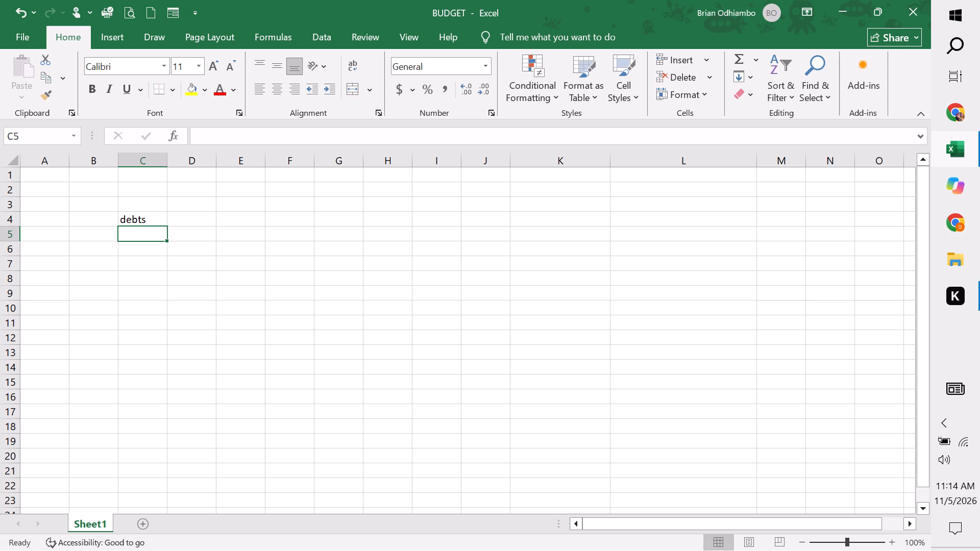
# Number the rows under the debts heading by entering 1 in B5 and 2 in B6.
pyautogui.doubleClick(88, 233)
pyautogui.press('1')
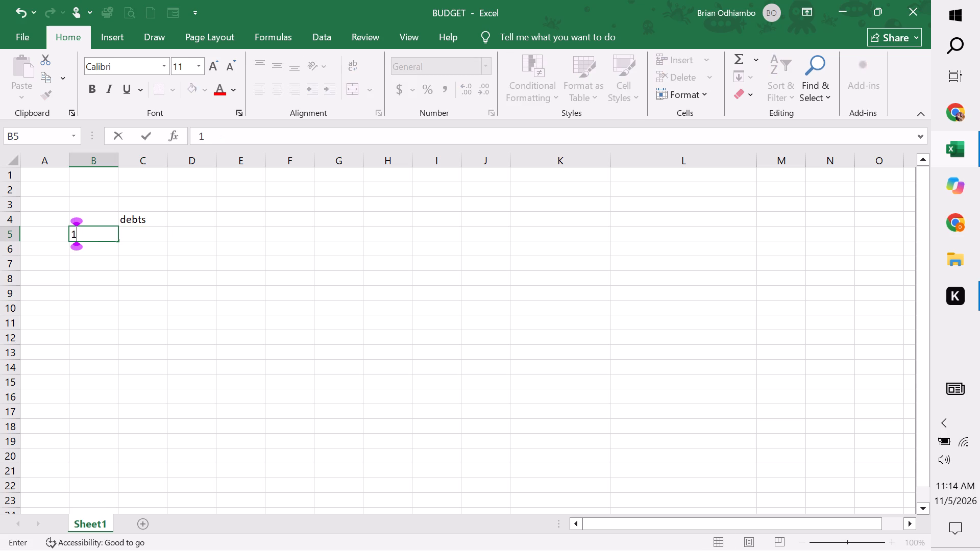
pyautogui.click(102, 253)
pyautogui.press('2')
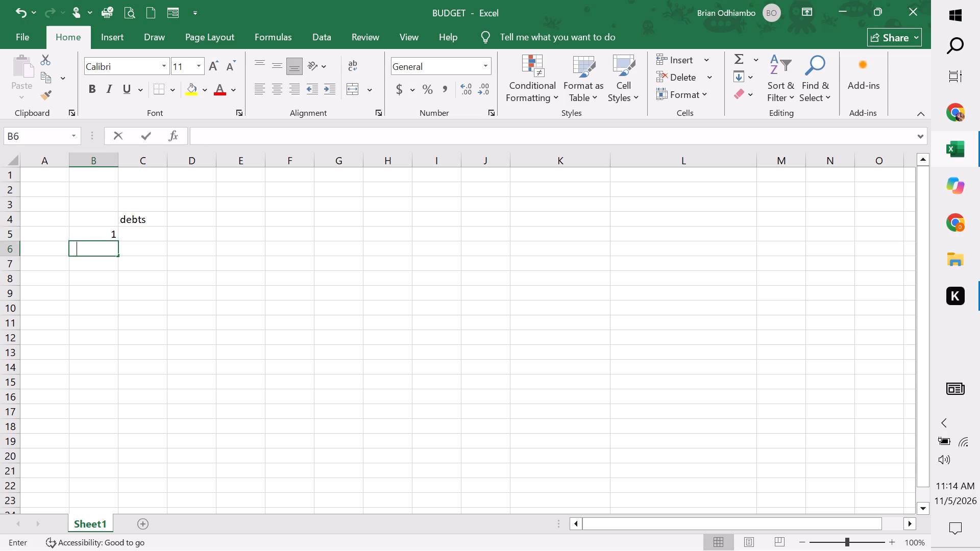
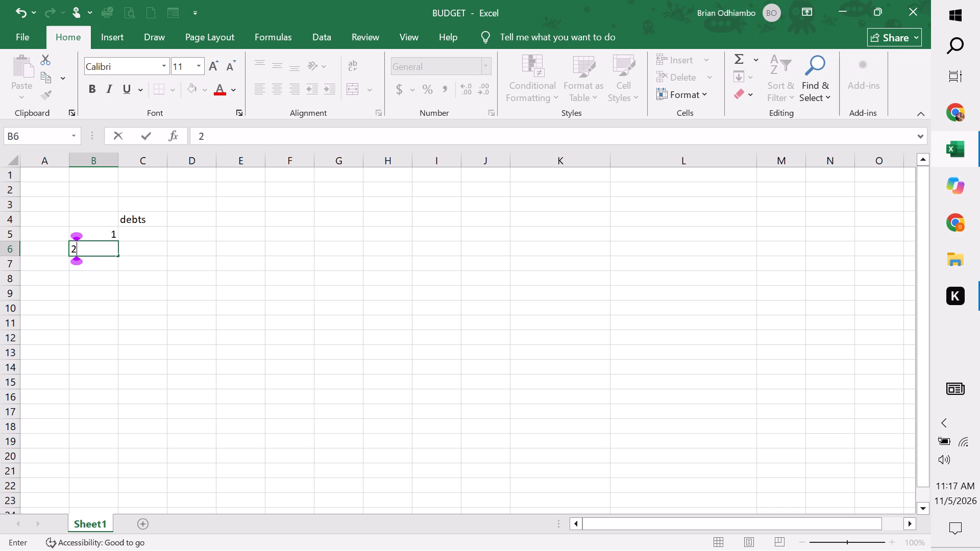
# Fill in the first debt row with chama in C5 and the amount 2900 in D5.
pyautogui.doubleClick(139, 233)
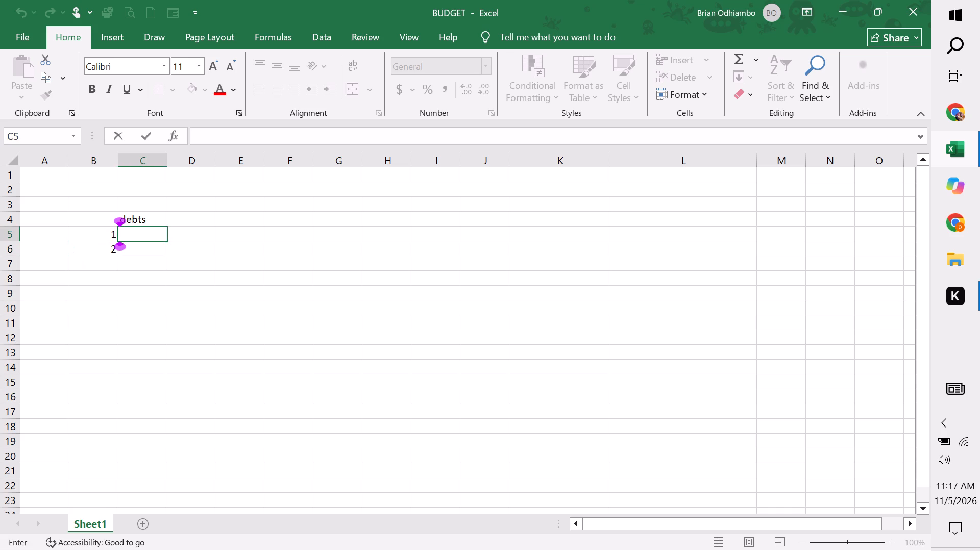
pyautogui.write('chama')
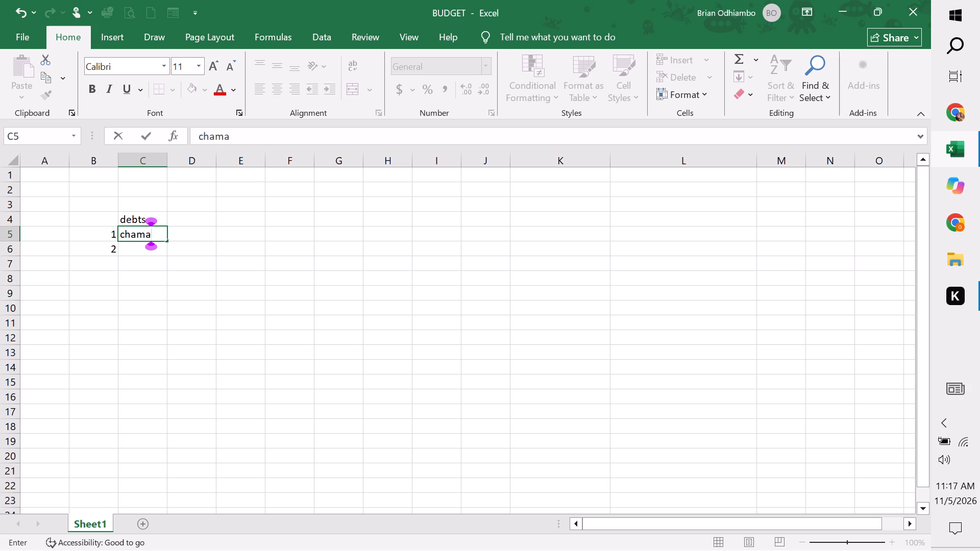
pyautogui.click(248, 259)
pyautogui.click(200, 231)
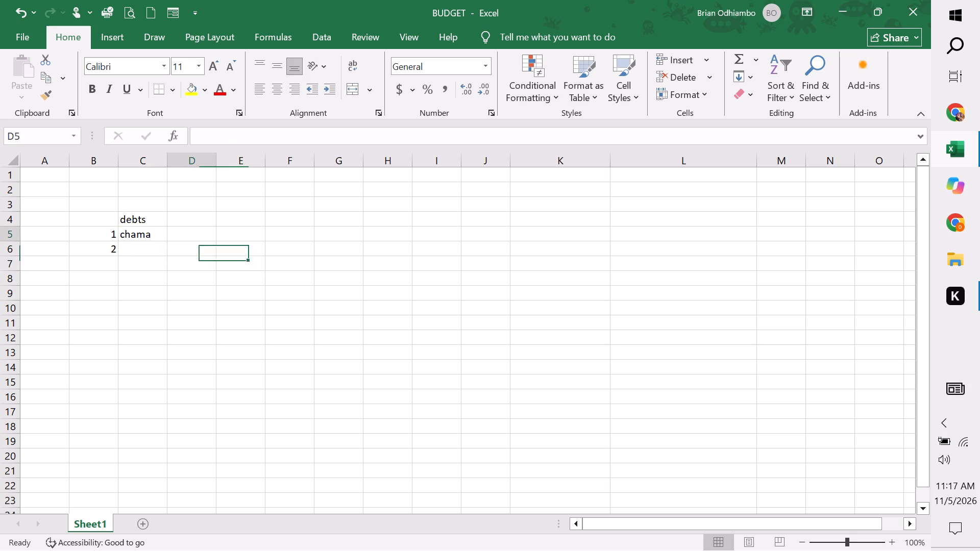
pyautogui.doubleClick(200, 231)
pyautogui.press('2')
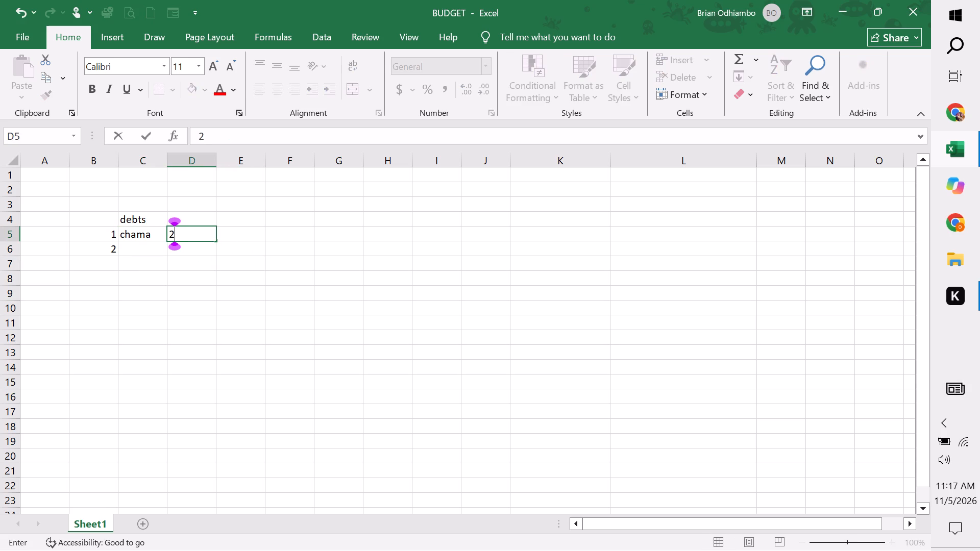
pyautogui.write('900')
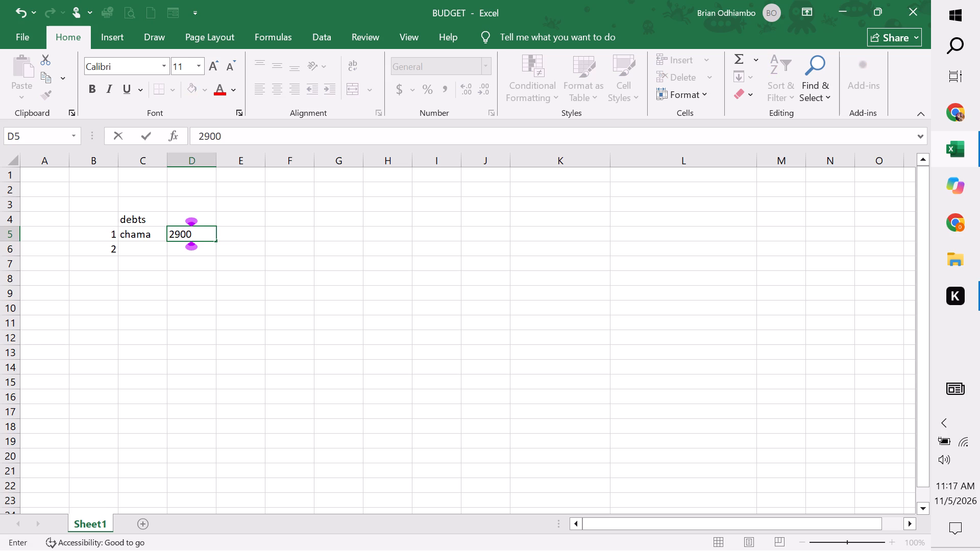
# Fill in the second debt row with marceline in C6 and the amount 4000 in D6.
pyautogui.moveTo(156, 271); pyautogui.dragTo(143, 241)
pyautogui.click(143, 241)
pyautogui.doubleClick(142, 252)
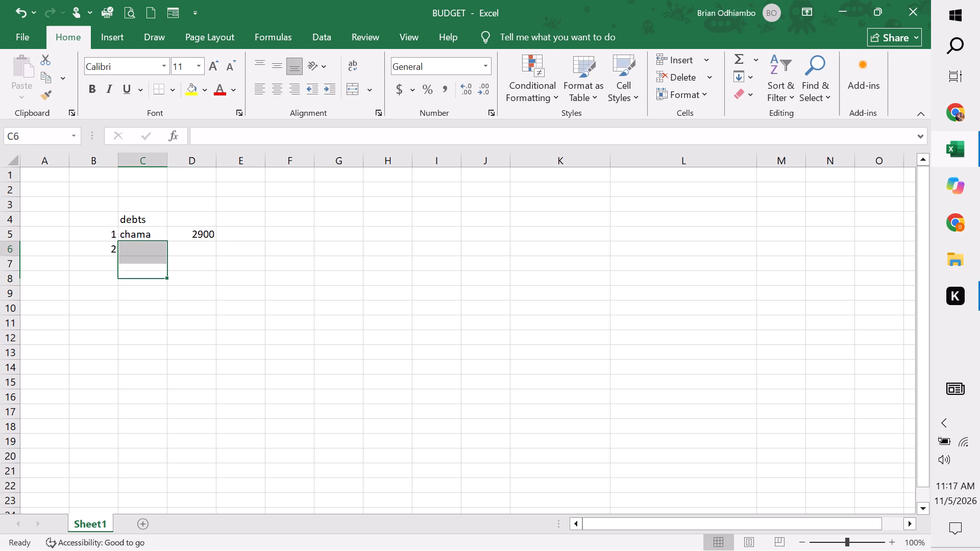
pyautogui.press('m')
pyautogui.write('arceline')
pyautogui.moveTo(204, 292); pyautogui.dragTo(198, 244)
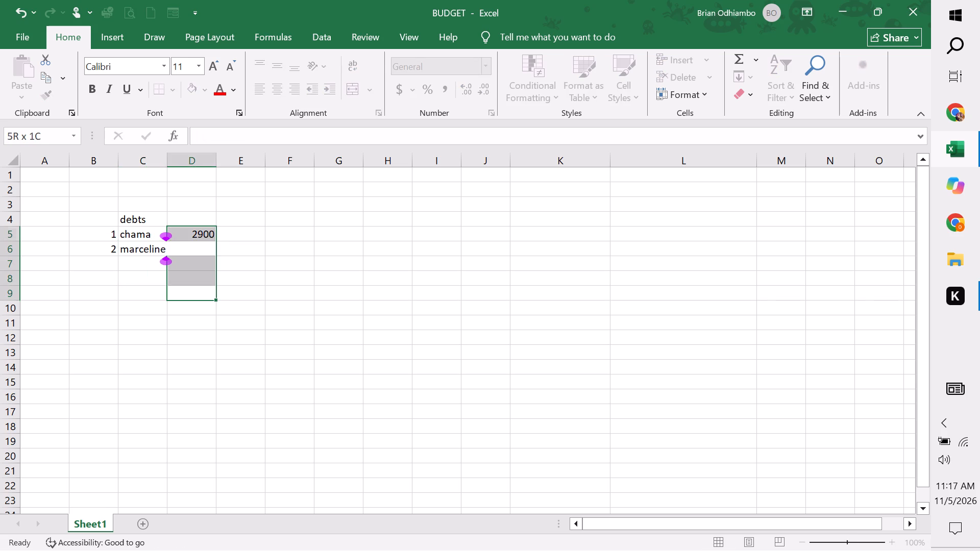
pyautogui.moveTo(198, 244); pyautogui.dragTo(198, 254)
pyautogui.doubleClick(198, 254)
pyautogui.doubleClick(198, 254)
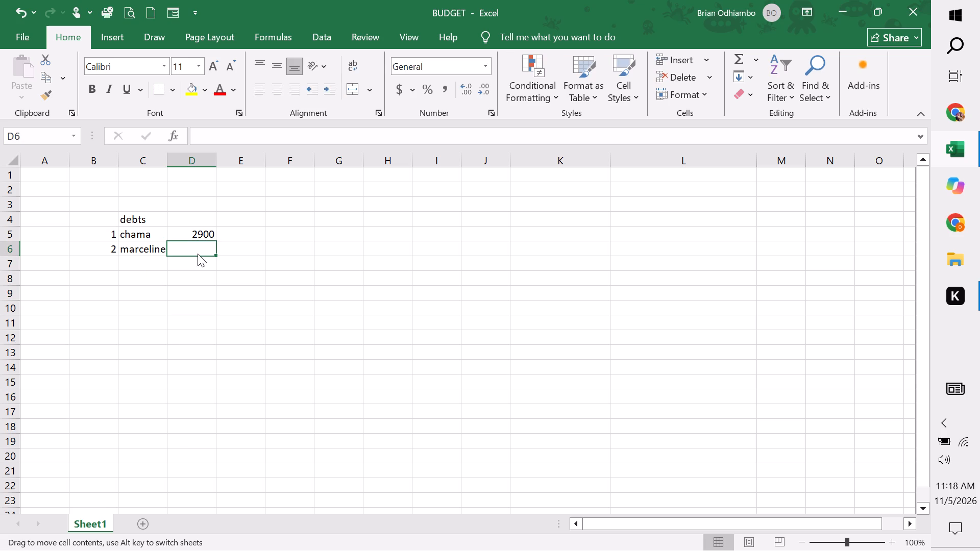
pyautogui.doubleClick(198, 251)
pyautogui.write('4000')
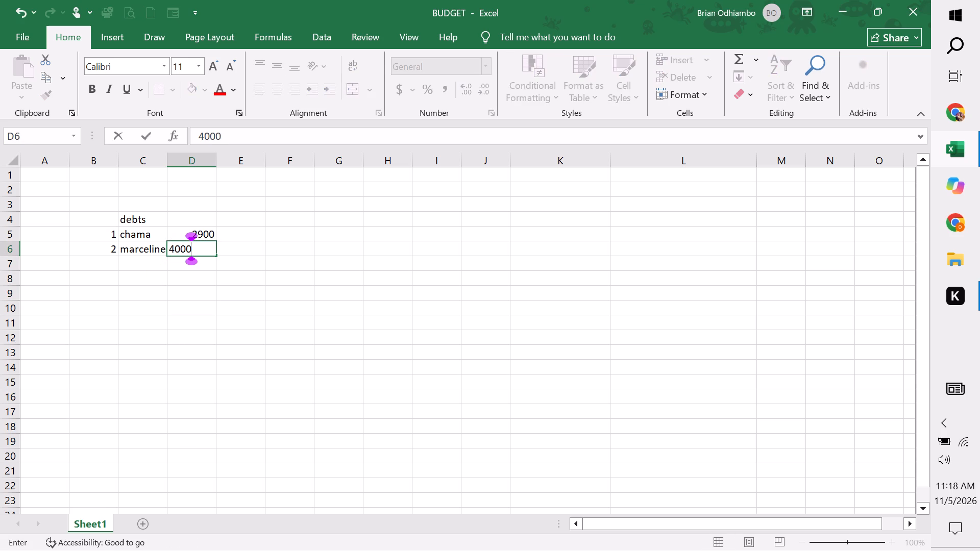
pyautogui.click(213, 314)
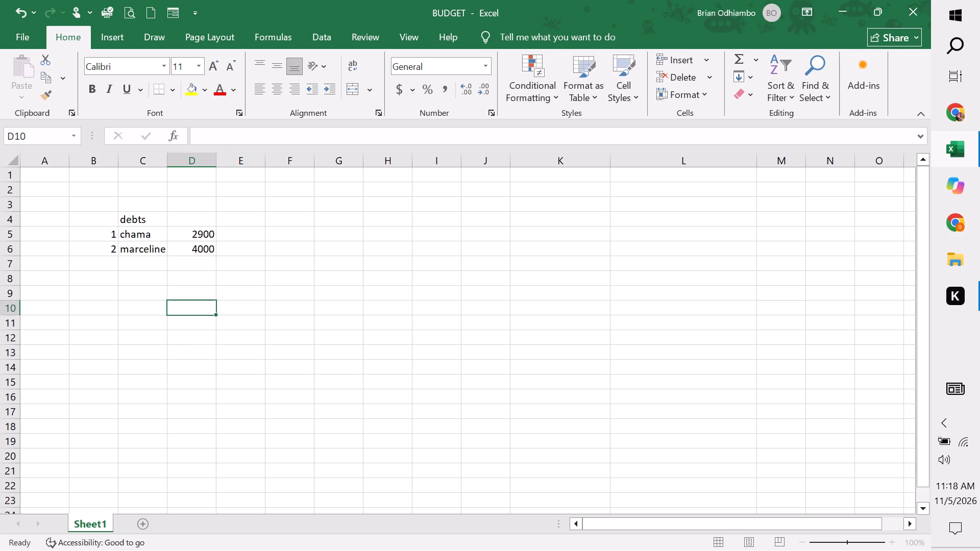
# Enter the heading "money in the bank" in cell C10 below the debts list.
pyautogui.click(162, 319)
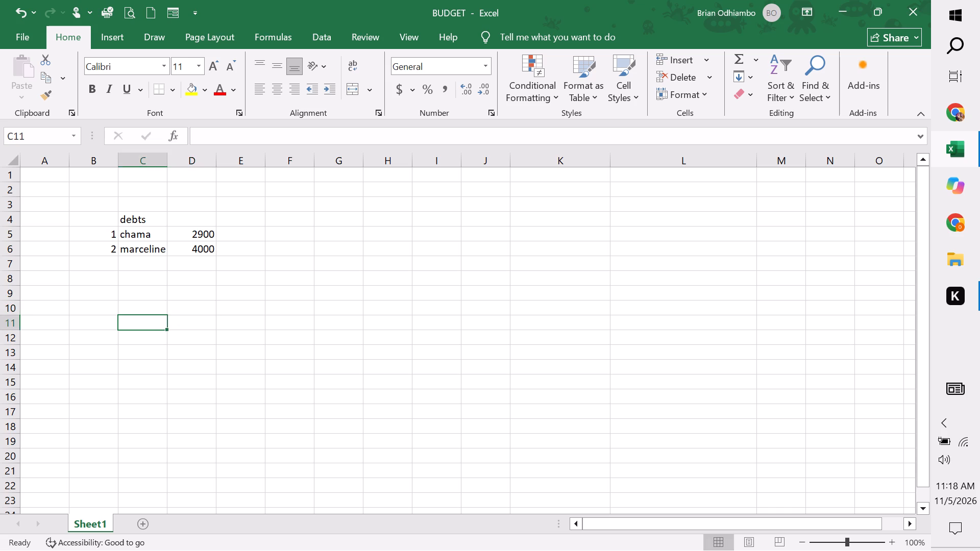
pyautogui.doubleClick(111, 308)
pyautogui.doubleClick(143, 308)
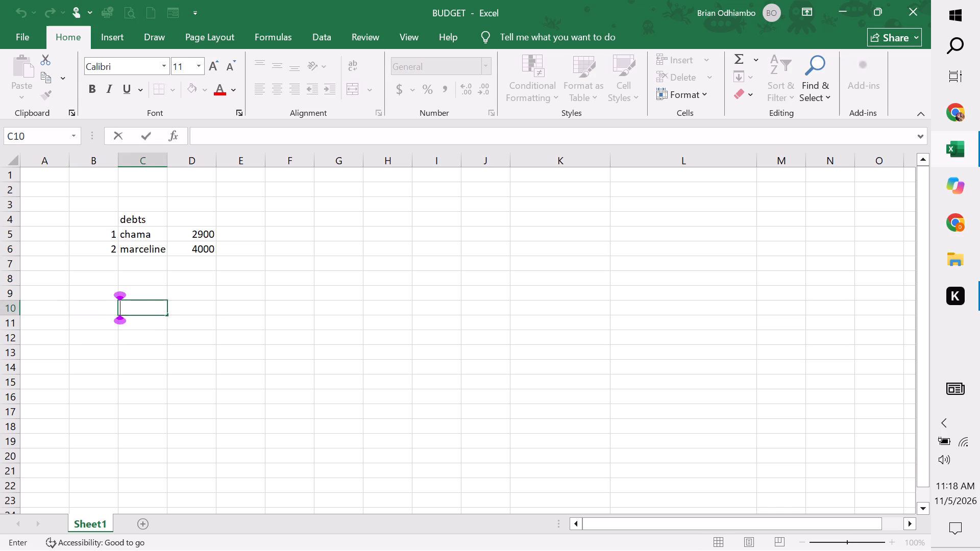
pyautogui.write('money in the bank')
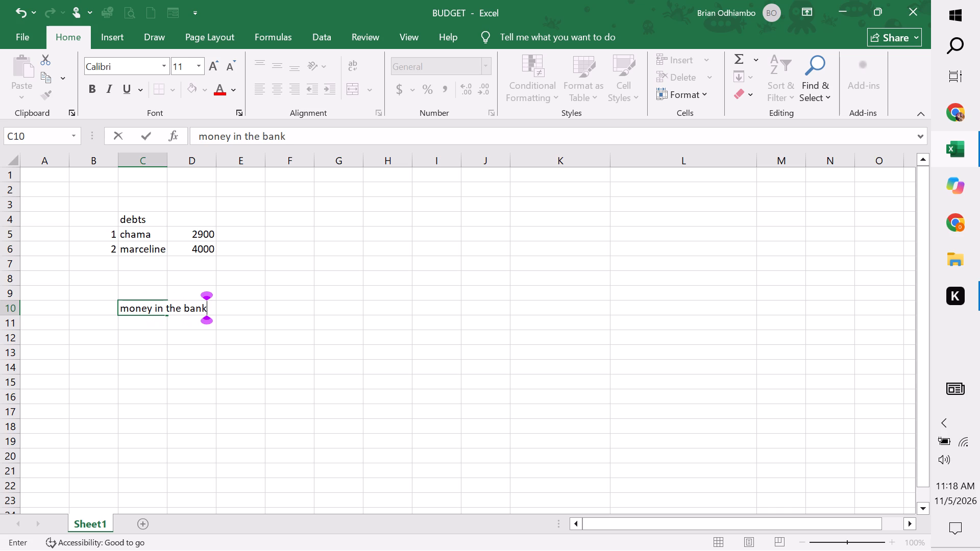
pyautogui.click(224, 316)
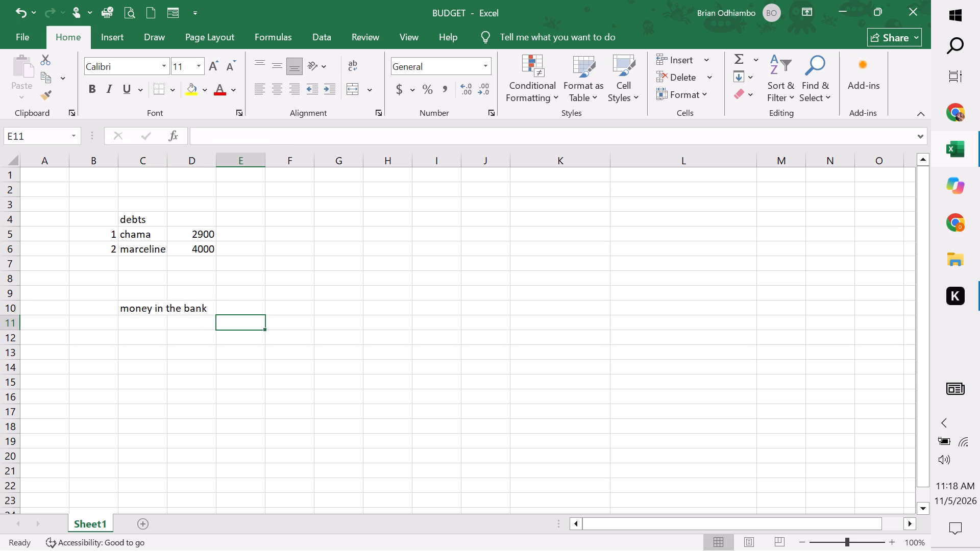
# Widen column C so that the heading in C10 fits within its cell with room to spare.
pyautogui.moveTo(168, 159); pyautogui.dragTo(320, 238)
pyautogui.click(113, 385)
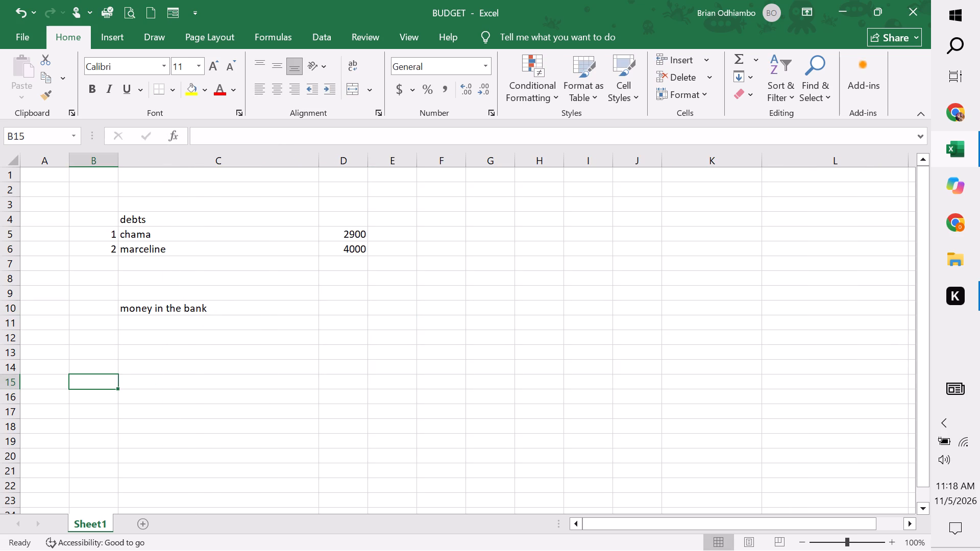
# Append the word "debts" to the heading in C10 so it reads "money in the bank debts".
pyautogui.click(102, 319)
pyautogui.doubleClick(111, 321)
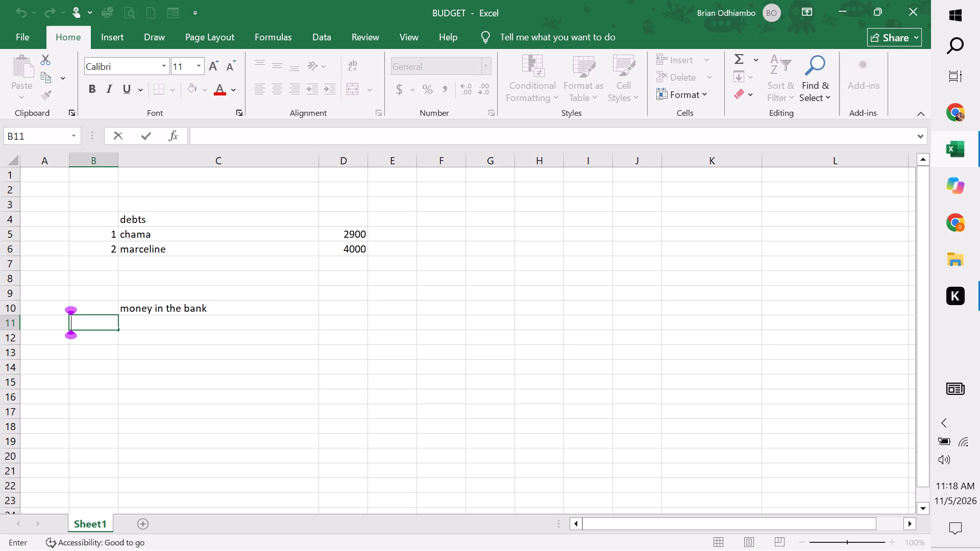
pyautogui.doubleClick(149, 323)
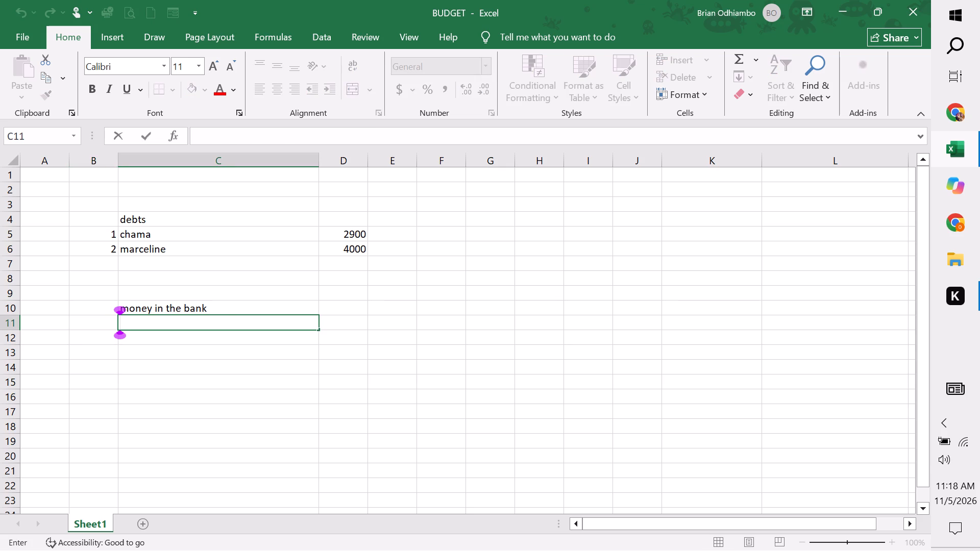
pyautogui.doubleClick(225, 312)
pyautogui.press('space')
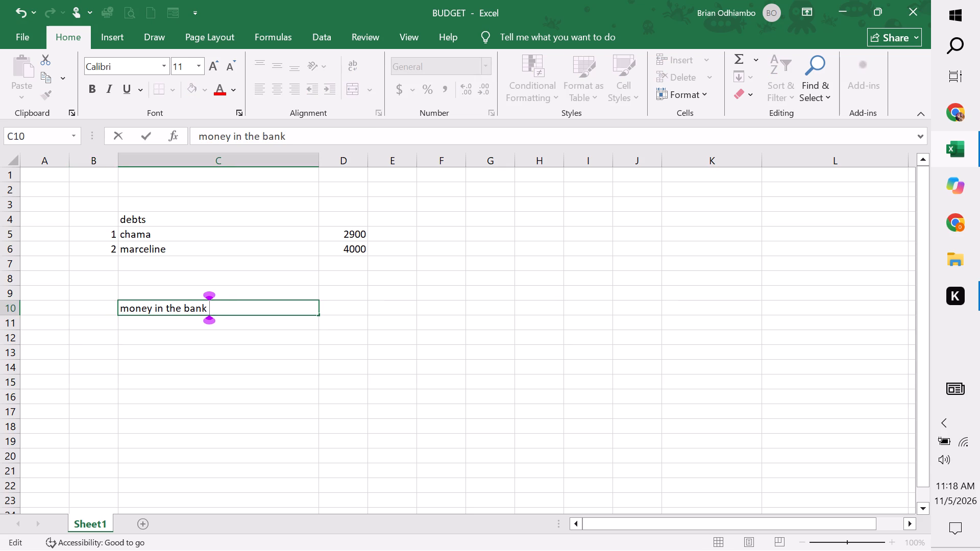
pyautogui.write('debts')
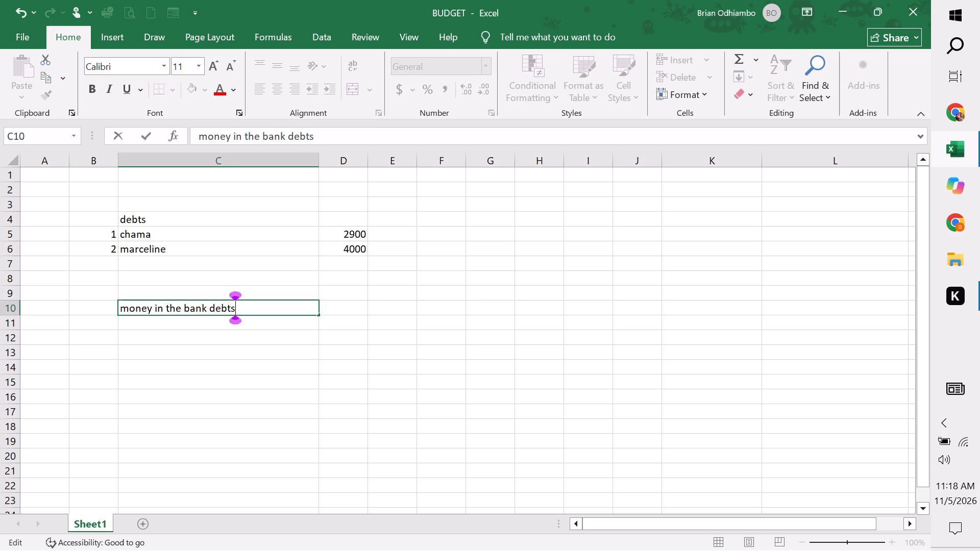
pyautogui.click(233, 402)
# Start the list under the second heading with number 1 in B11 and Humphre in C11.
pyautogui.doubleClick(104, 326)
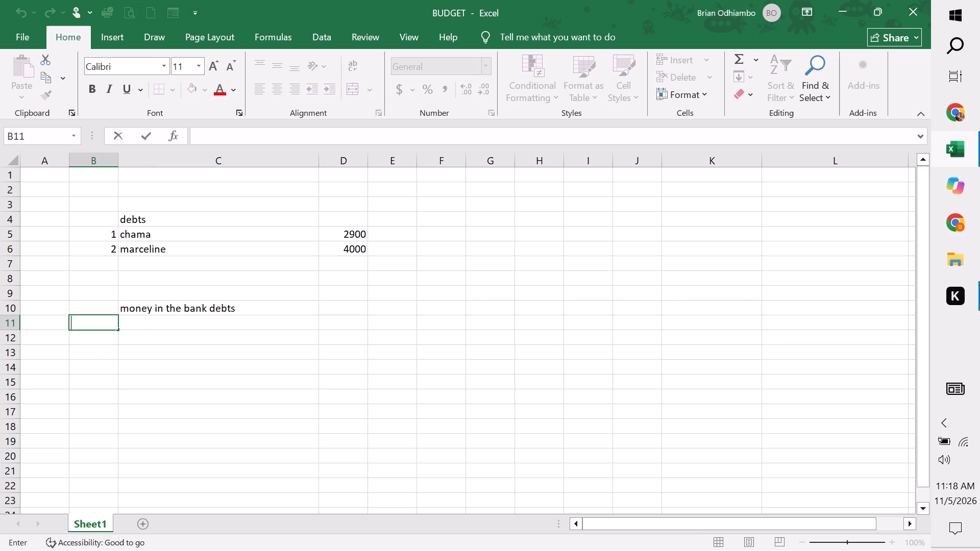
pyautogui.press('1')
pyautogui.click(197, 371)
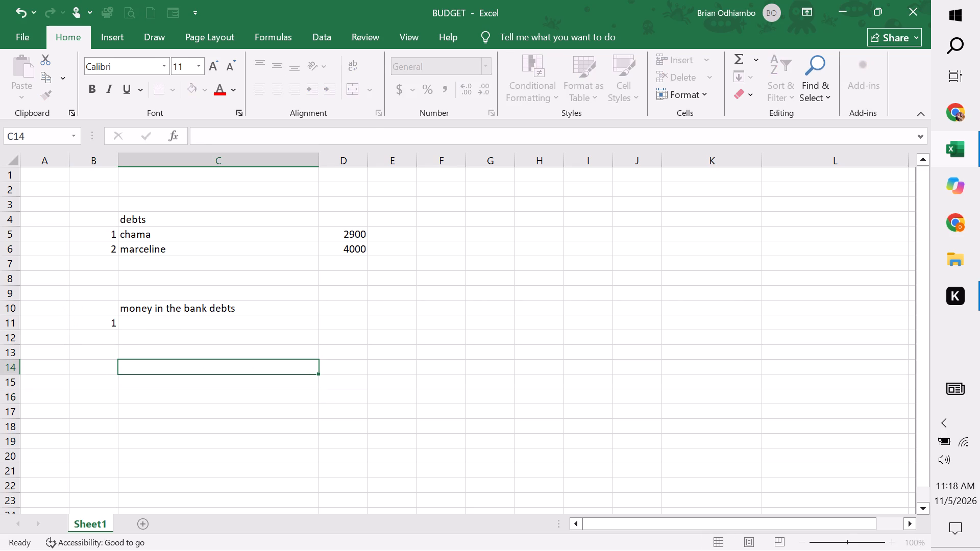
pyautogui.doubleClick(153, 323)
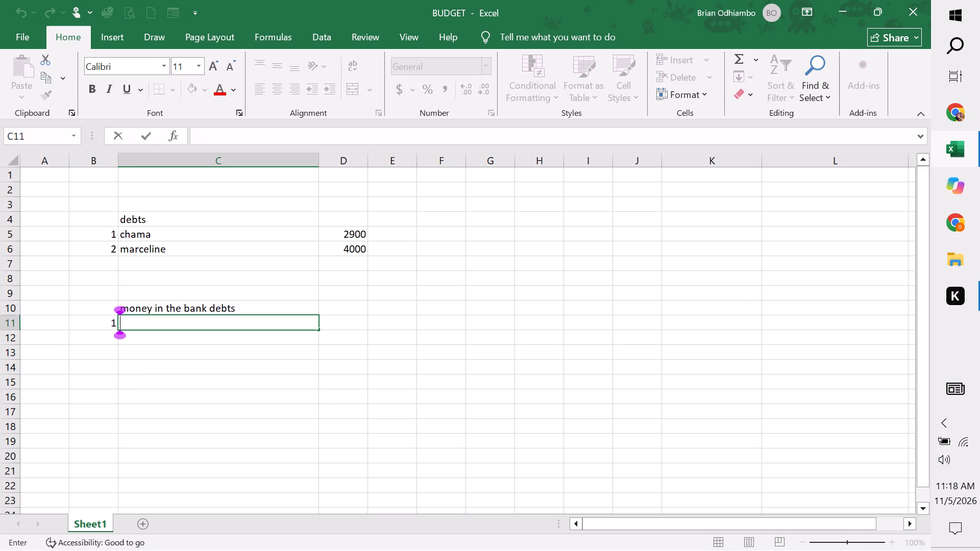
pyautogui.press('h')
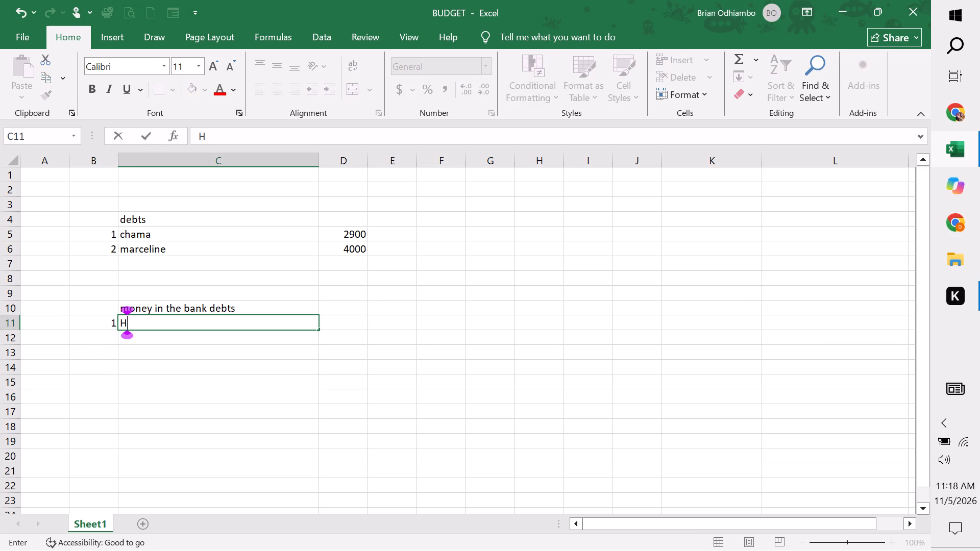
pyautogui.write('umphre')
pyautogui.click(247, 365)
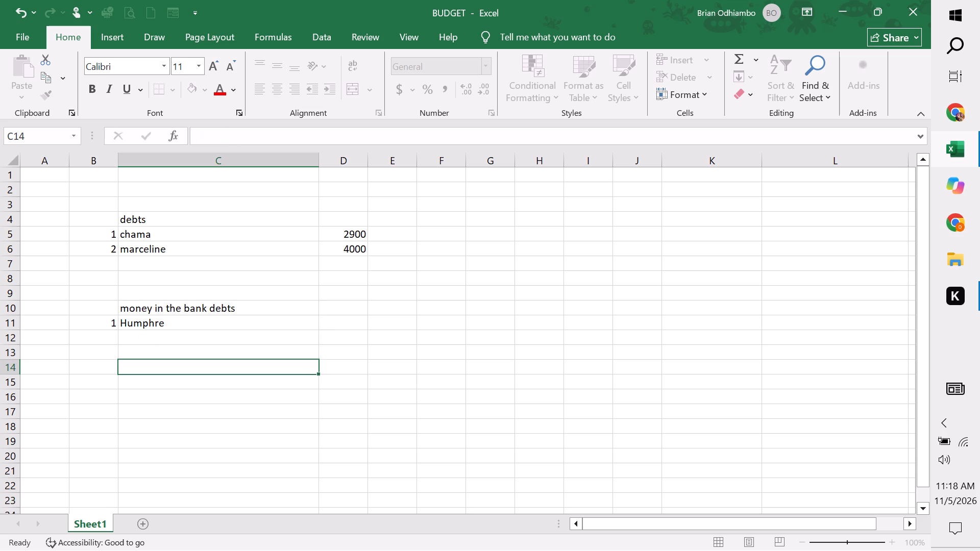
# Enter the amounts 350, 300 and 500 in cells D11, D12 and D13 of the second list.
pyautogui.click(331, 318)
pyautogui.doubleClick(331, 318)
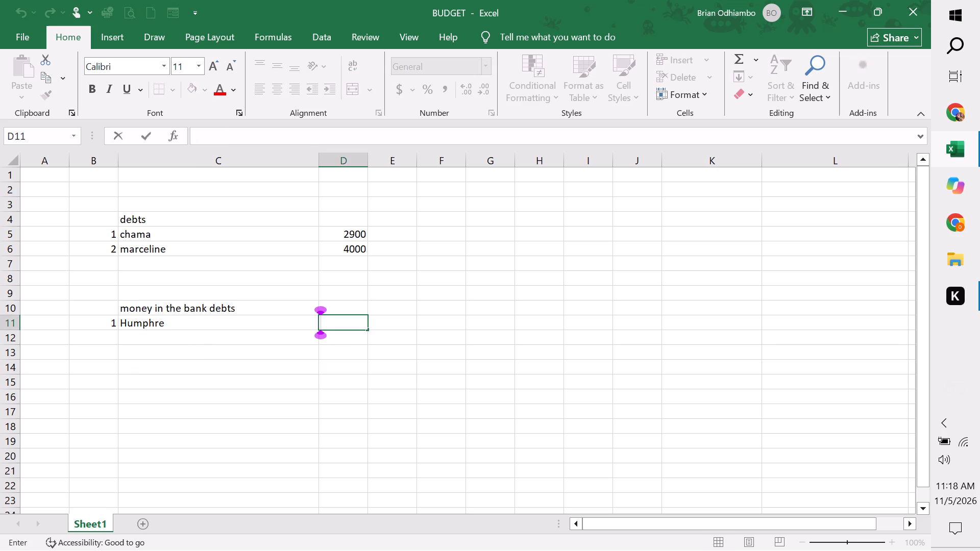
pyautogui.write('350')
pyautogui.click(331, 334)
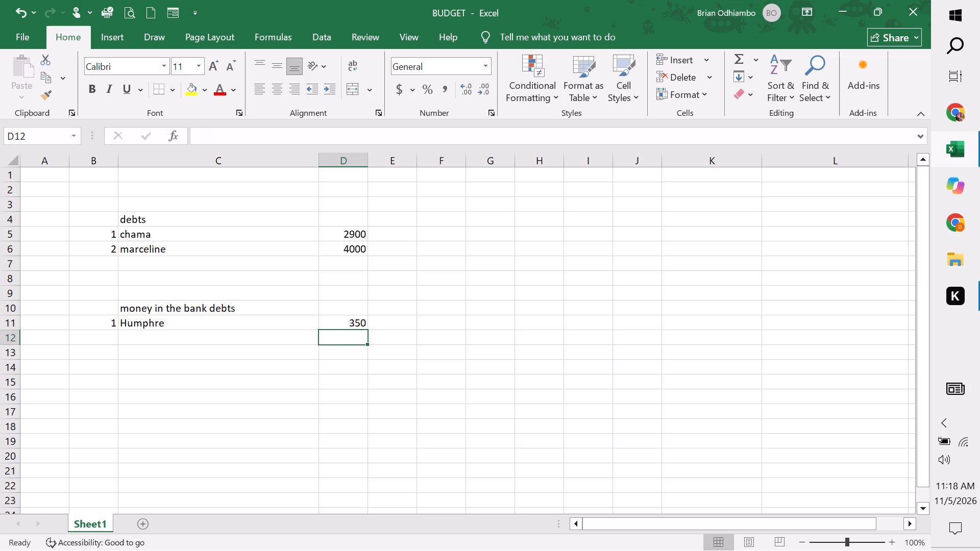
pyautogui.write('300')
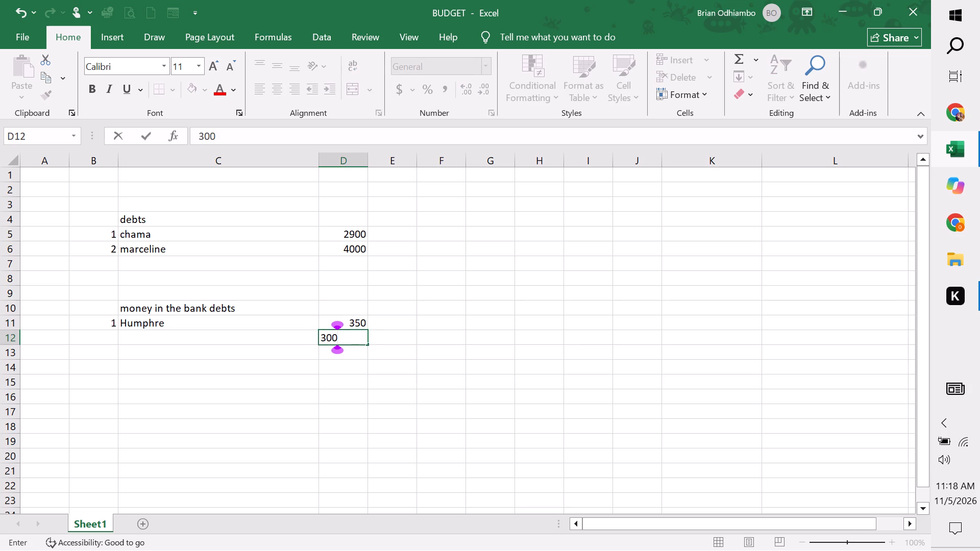
pyautogui.doubleClick(328, 354)
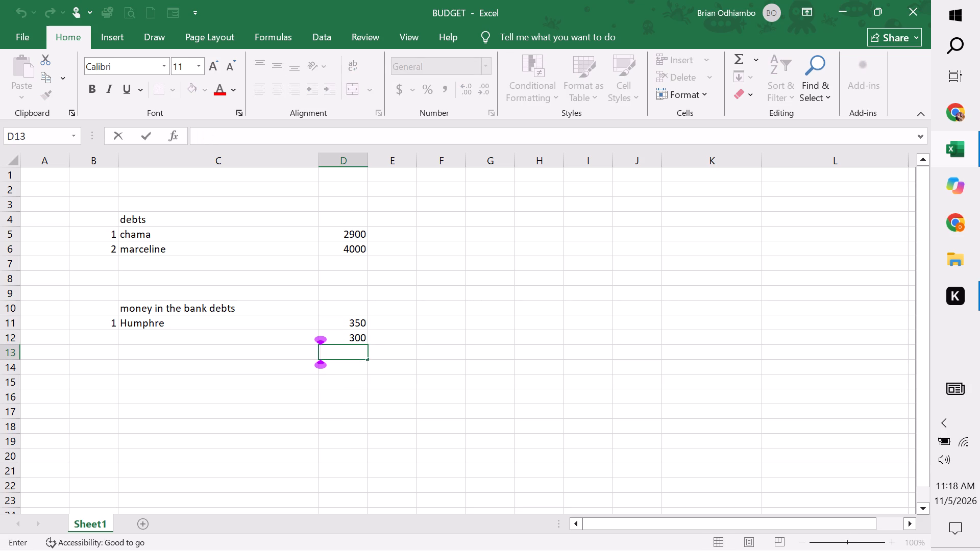
pyautogui.write('500')
pyautogui.moveTo(456, 424); pyautogui.dragTo(349, 253)
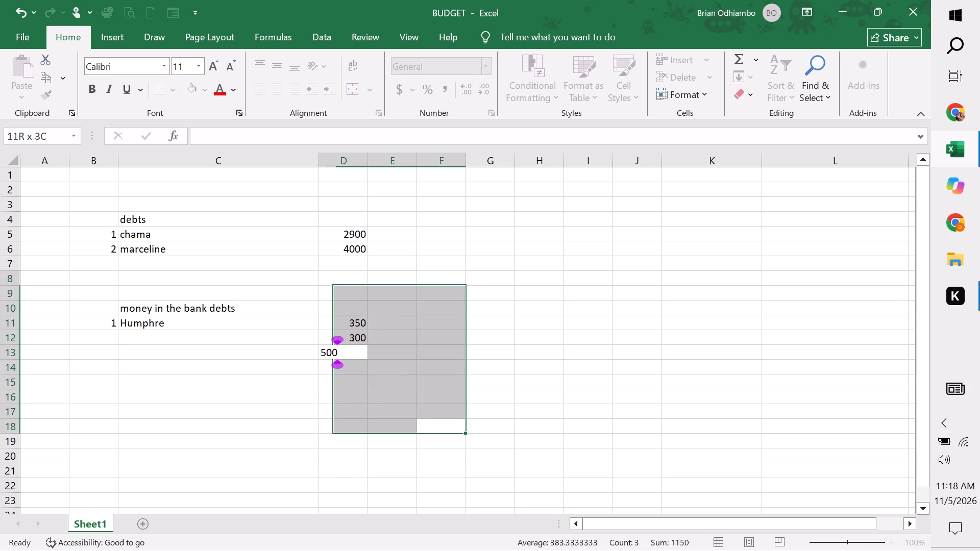
pyautogui.moveTo(349, 253); pyautogui.dragTo(361, 250)
pyautogui.click(381, 389)
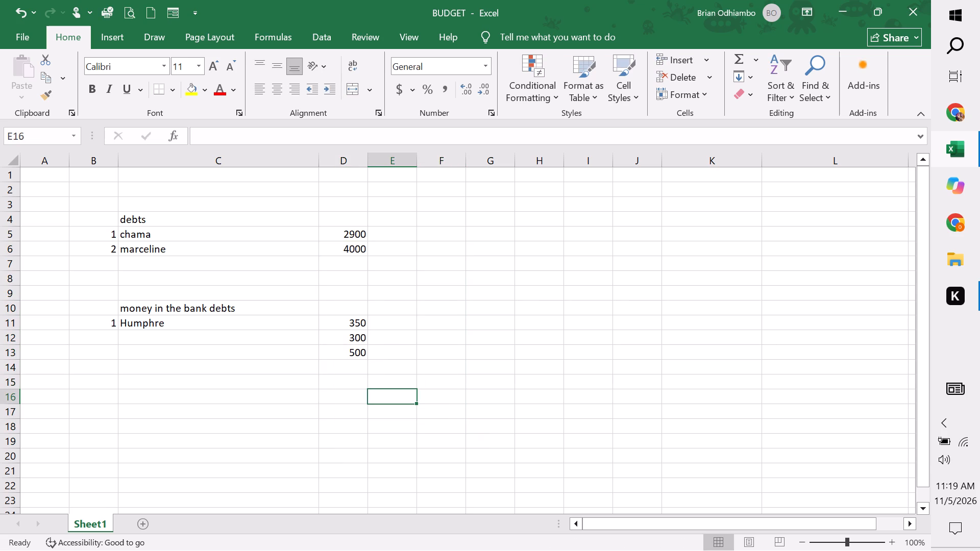
# Total the amounts in D11:D13 with AutoSum, placing the sum in D14.
pyautogui.moveTo(360, 323); pyautogui.dragTo(360, 352)
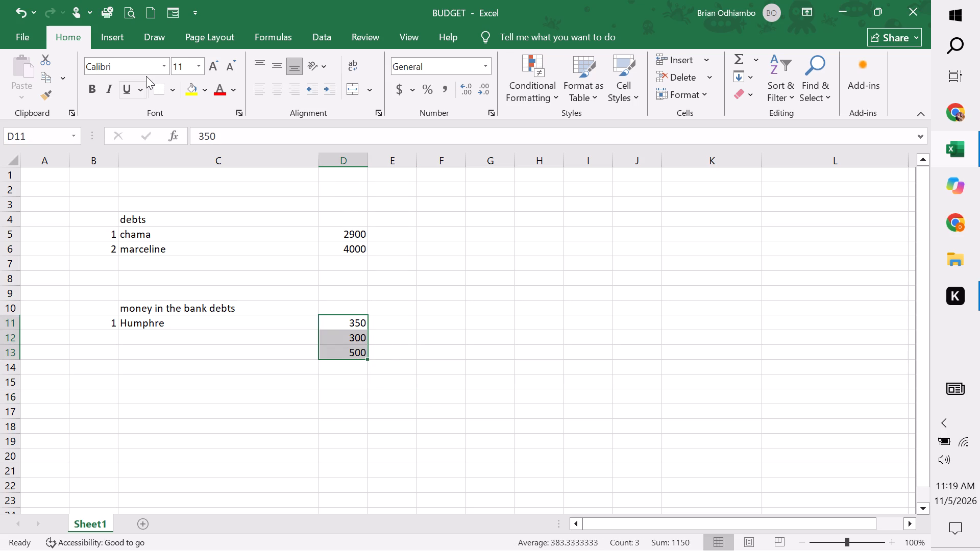
pyautogui.click(284, 40)
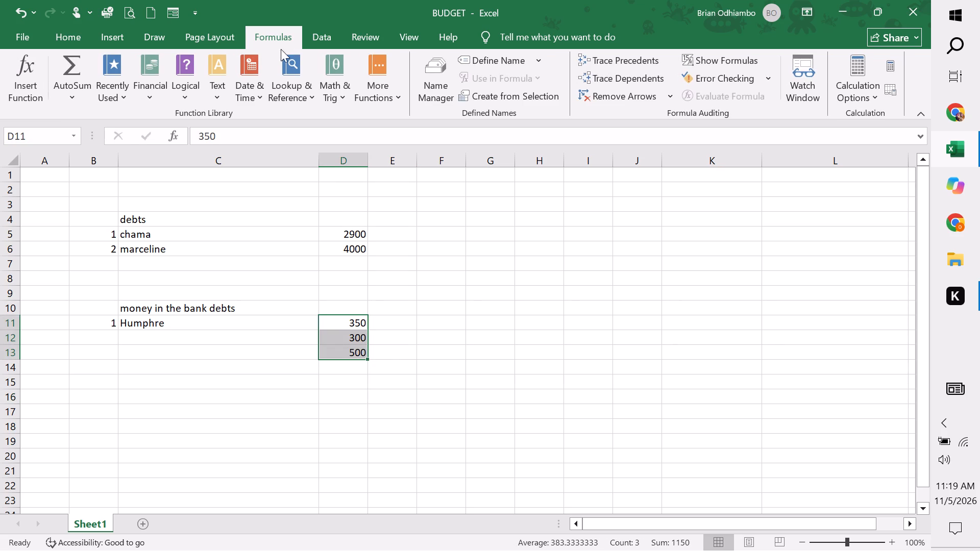
pyautogui.click(73, 96)
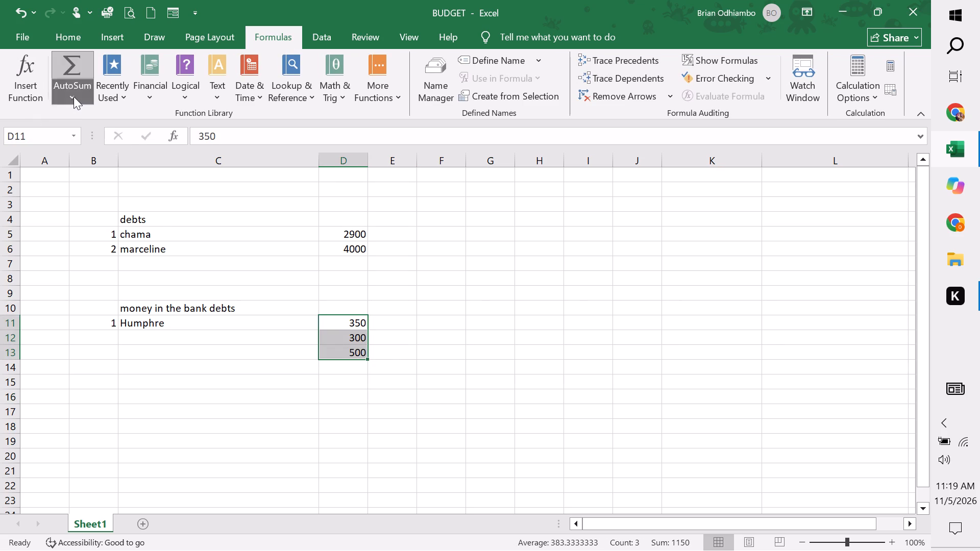
pyautogui.click(85, 113)
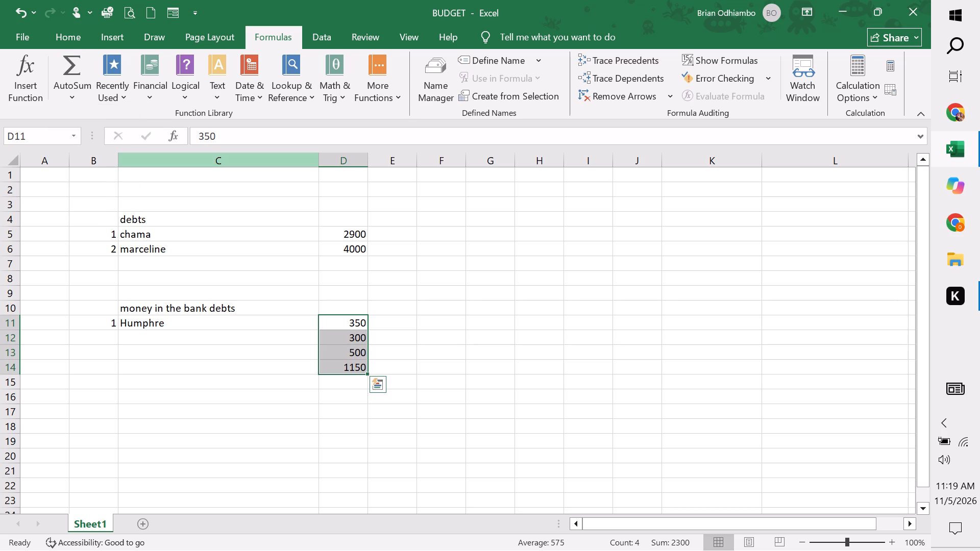
pyautogui.click(352, 315)
pyautogui.click(352, 315)
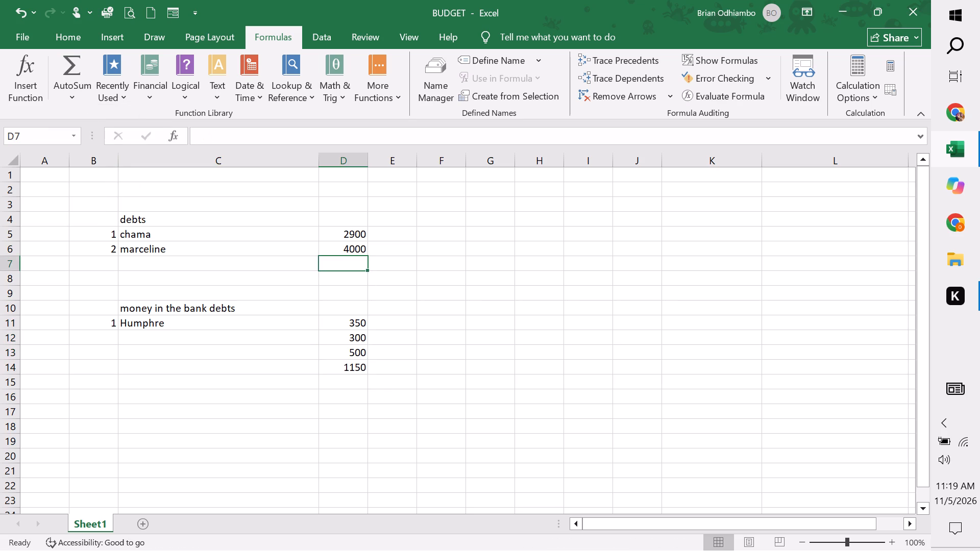
# Clear the amount in D11 and the SUM formula in D14 of the second list.
pyautogui.moveTo(363, 321); pyautogui.dragTo(361, 371)
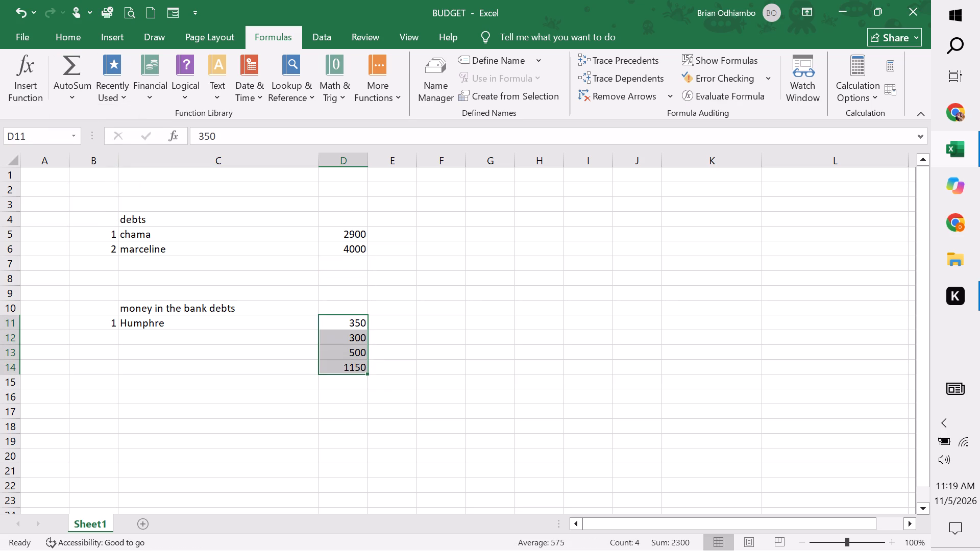
pyautogui.press('BackSpace')
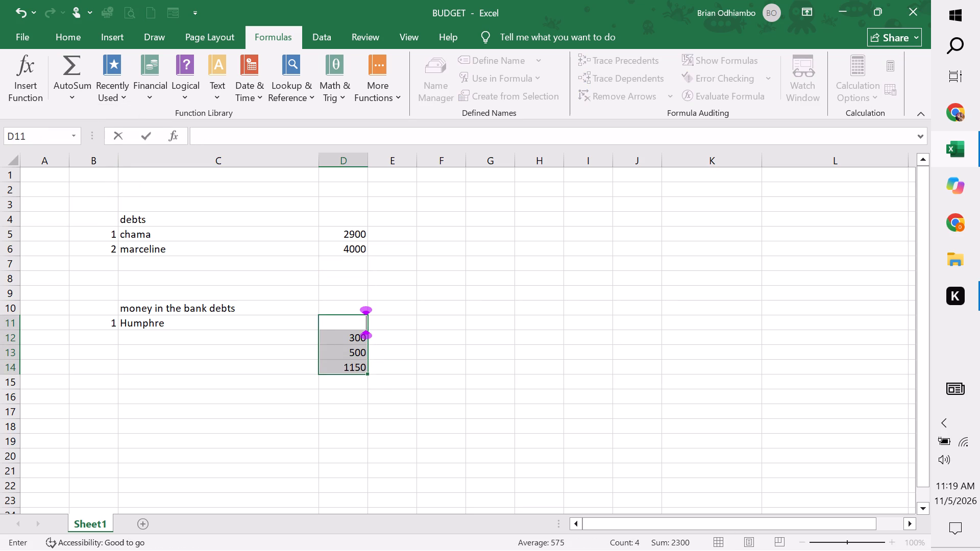
pyautogui.press('BackSpace')
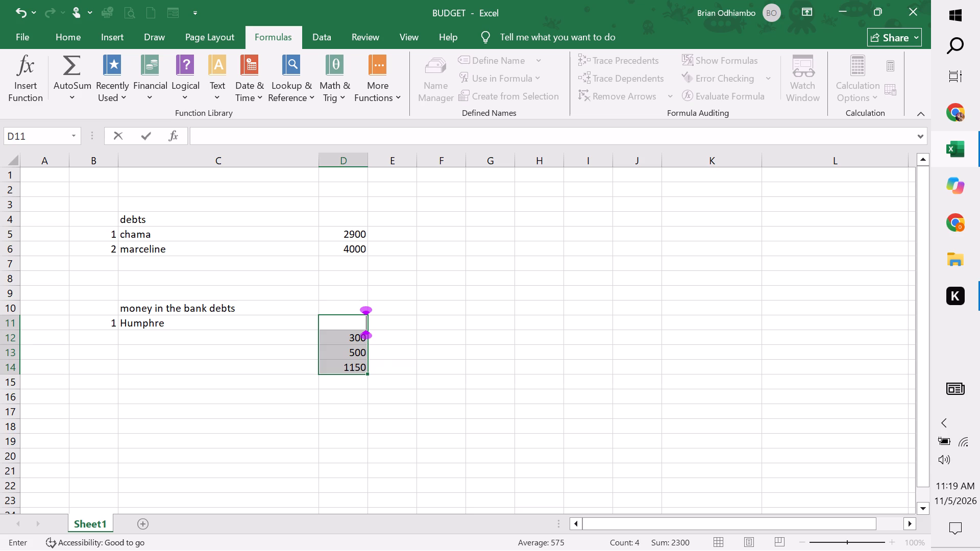
pyautogui.doubleClick(359, 365)
pyautogui.press('BackSpace')
pyautogui.press('BackSpace')
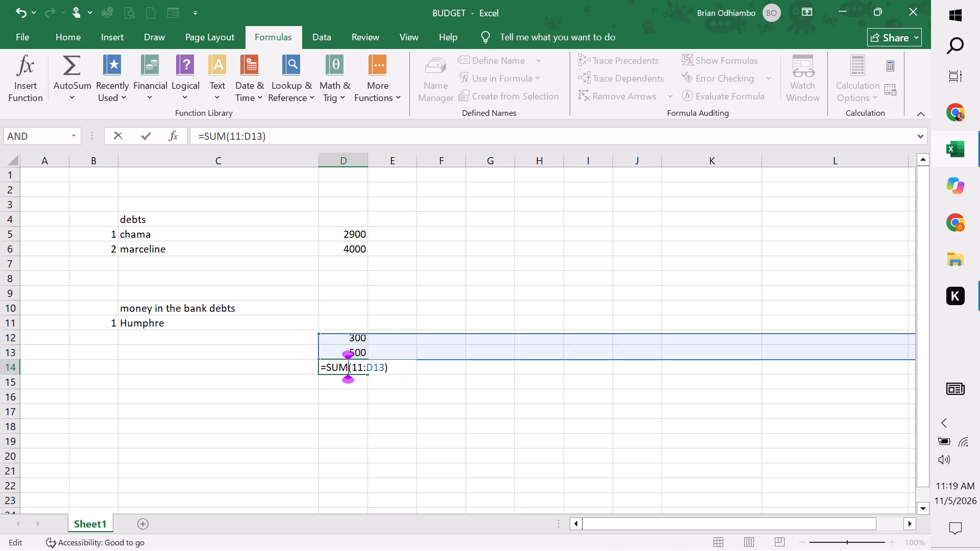
pyautogui.press('BackSpace')
pyautogui.press('BackSpace')
pyautogui.click(376, 365)
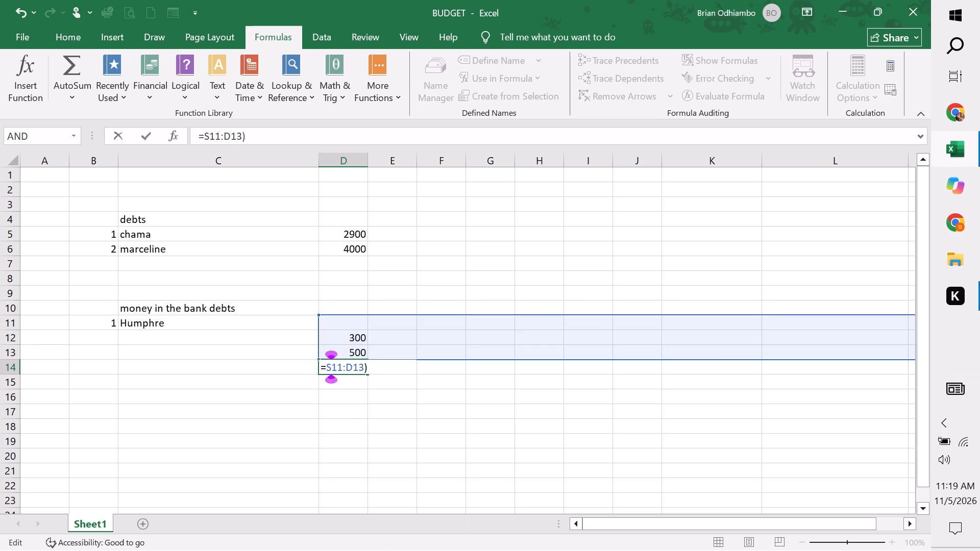
pyautogui.press('BackSpace')
pyautogui.press('BackSpace')
pyautogui.press('BackSpace')
pyautogui.press('BackSpace')
pyautogui.press('BackSpace')
pyautogui.press('BackSpace')
pyautogui.press('BackSpace')
pyautogui.press('BackSpace')
pyautogui.press('BackSpace')
pyautogui.press('BackSpace')
pyautogui.press('BackSpace')
pyautogui.press('BackSpace')
pyautogui.press('BackSpace')
pyautogui.press('BackSpace')
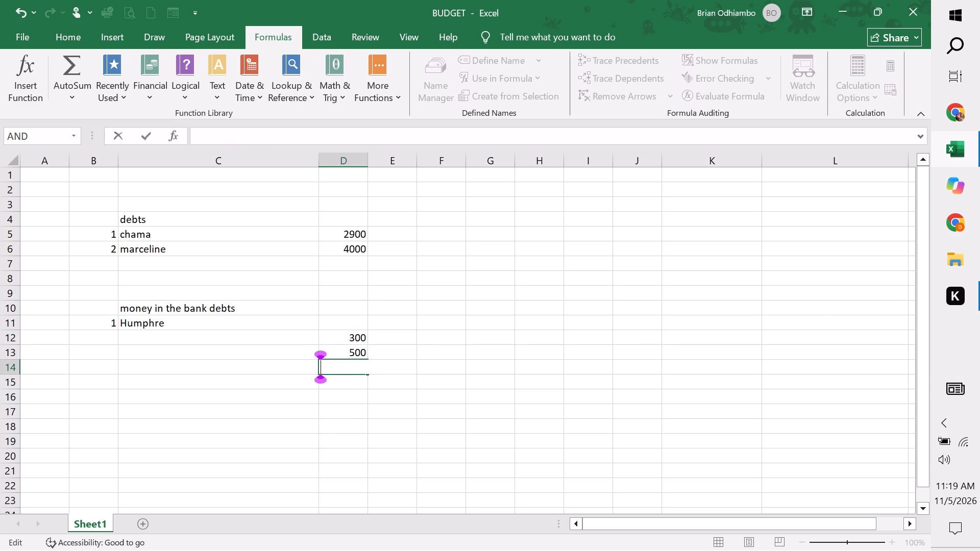
# Clear the remaining amounts in D13 and D12 of the second list.
pyautogui.doubleClick(362, 352)
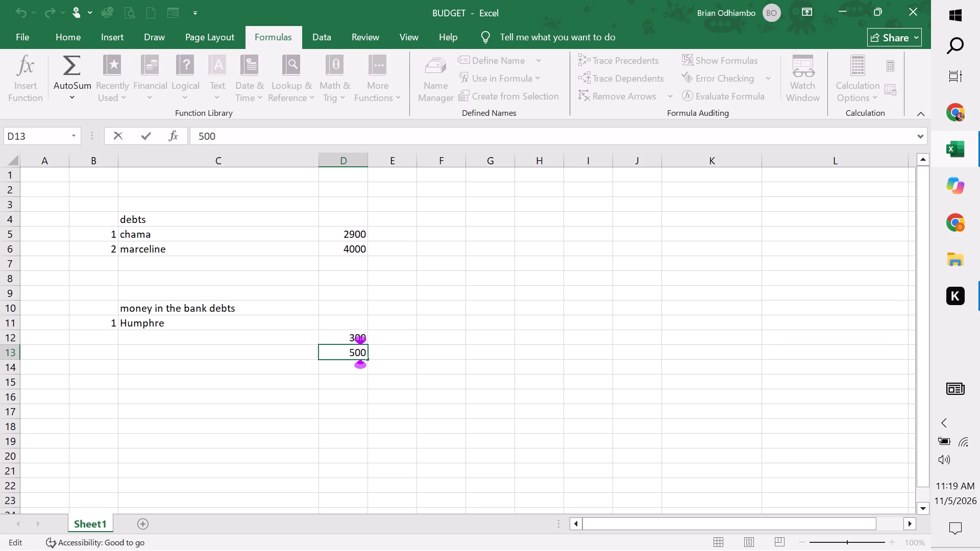
pyautogui.click(367, 352)
pyautogui.press('BackSpace')
pyautogui.press('BackSpace')
pyautogui.press('BackSpace')
pyautogui.press('BackSpace')
pyautogui.press('BackSpace')
pyautogui.press('BackSpace')
pyautogui.press('BackSpace')
pyautogui.press('BackSpace')
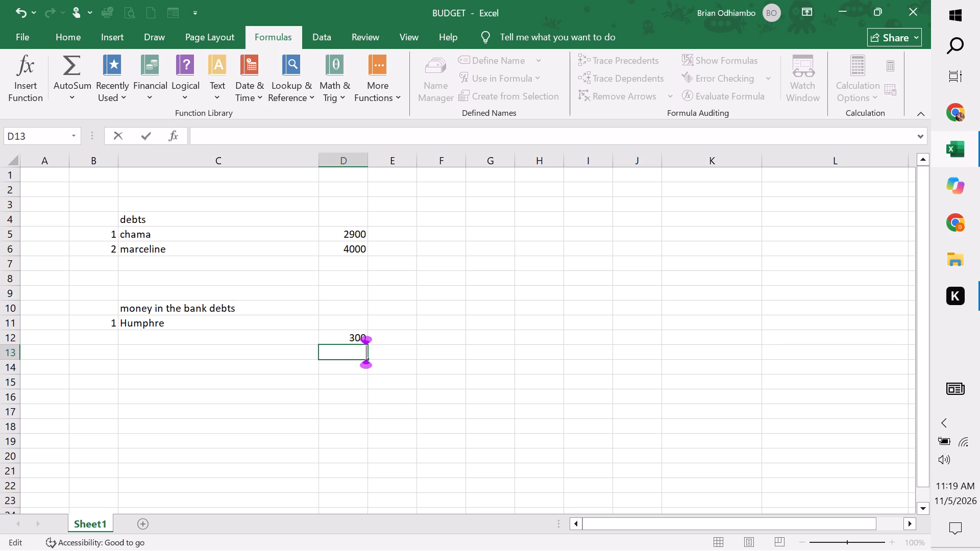
pyautogui.doubleClick(364, 334)
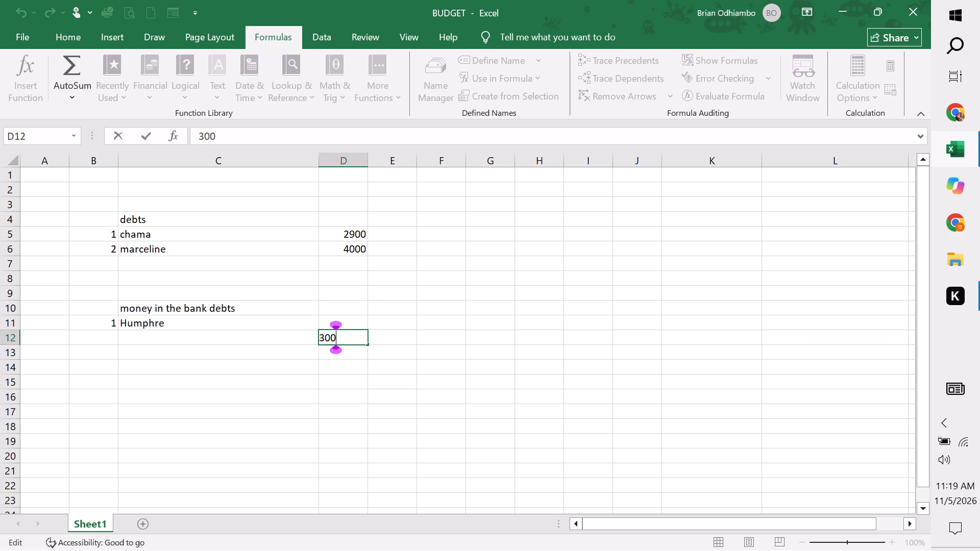
pyautogui.press('BackSpace')
pyautogui.press('BackSpace')
pyautogui.press('BackSpace')
pyautogui.press('BackSpace')
pyautogui.press('BackSpace')
pyautogui.press('BackSpace')
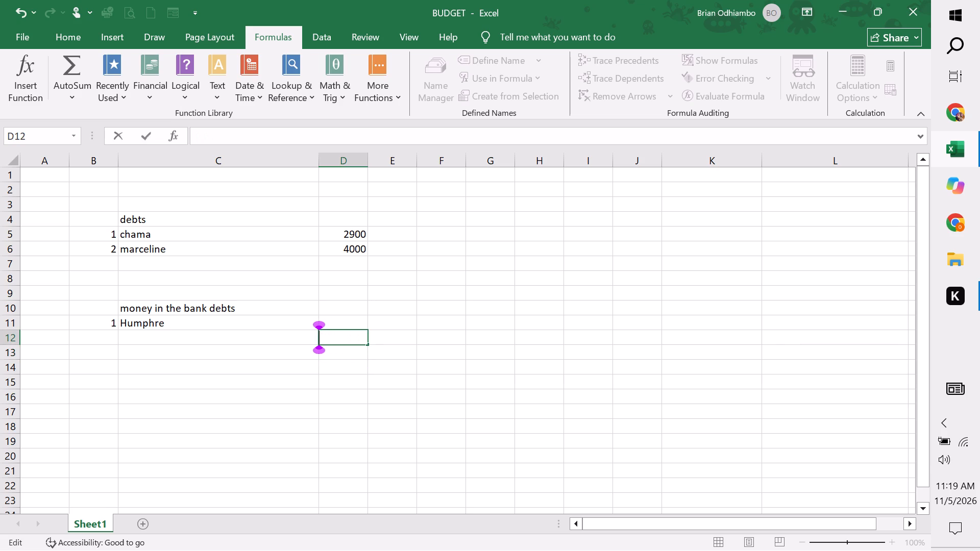
# Correct the name in C11 to Humphrey and enter 1150 as the single amount in D11.
pyautogui.doubleClick(192, 322)
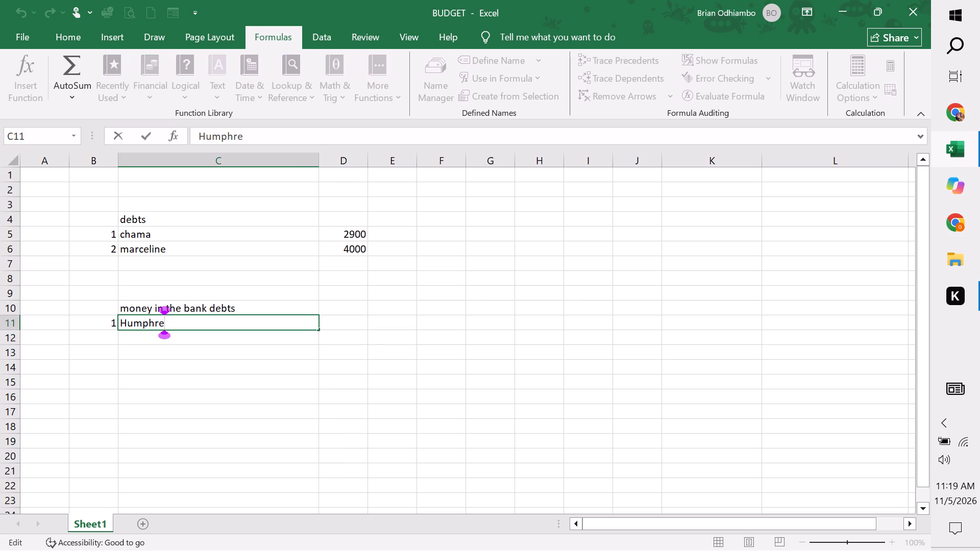
pyautogui.press('y')
pyautogui.click(291, 382)
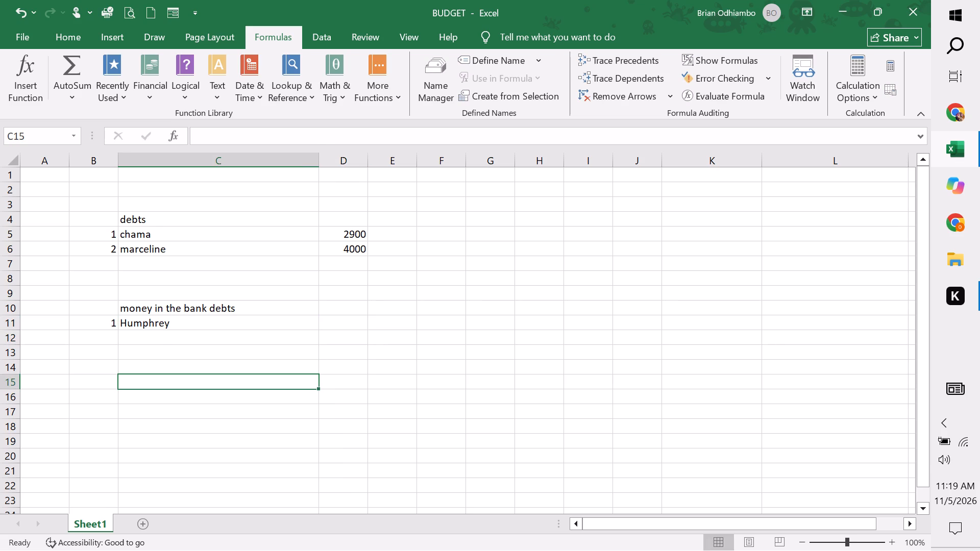
pyautogui.doubleClick(345, 325)
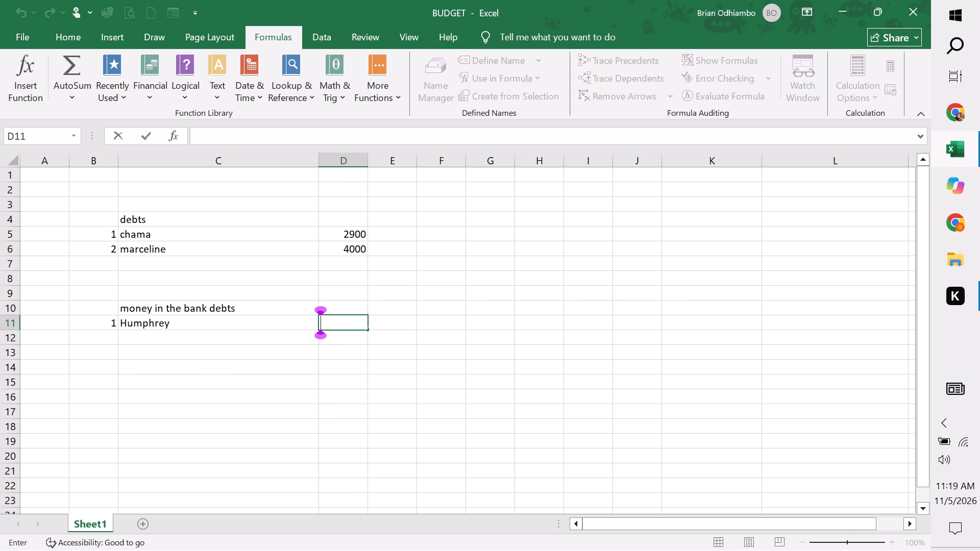
pyautogui.write('11')
pyautogui.write('50')
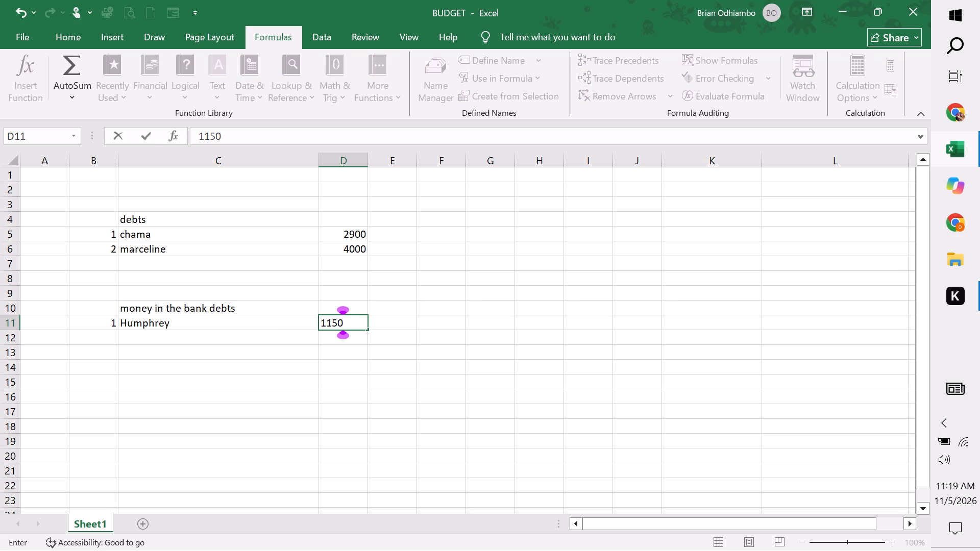
pyautogui.click(274, 382)
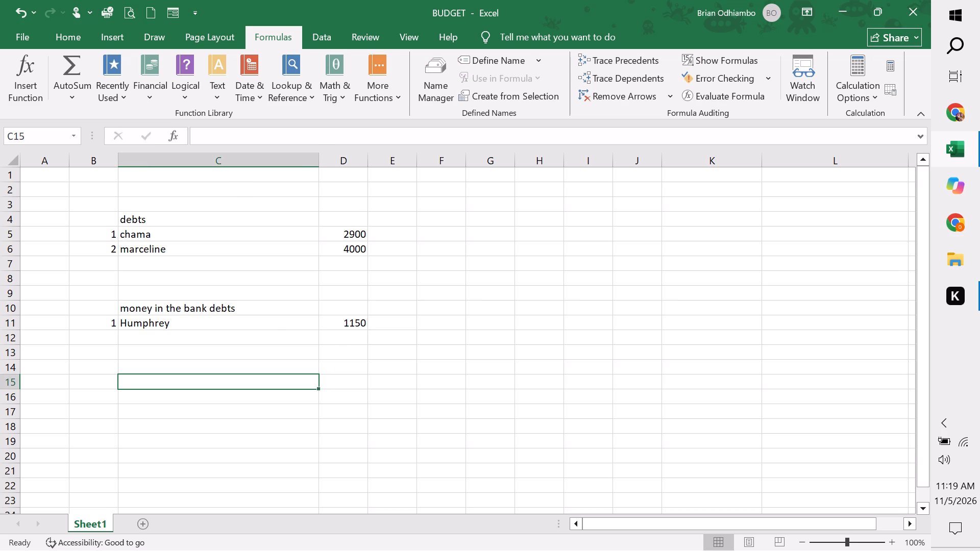
# Add entry number 2 in row 12 with the name ochieng in C12 and the amount 1100 in D12.
pyautogui.doubleClick(110, 336)
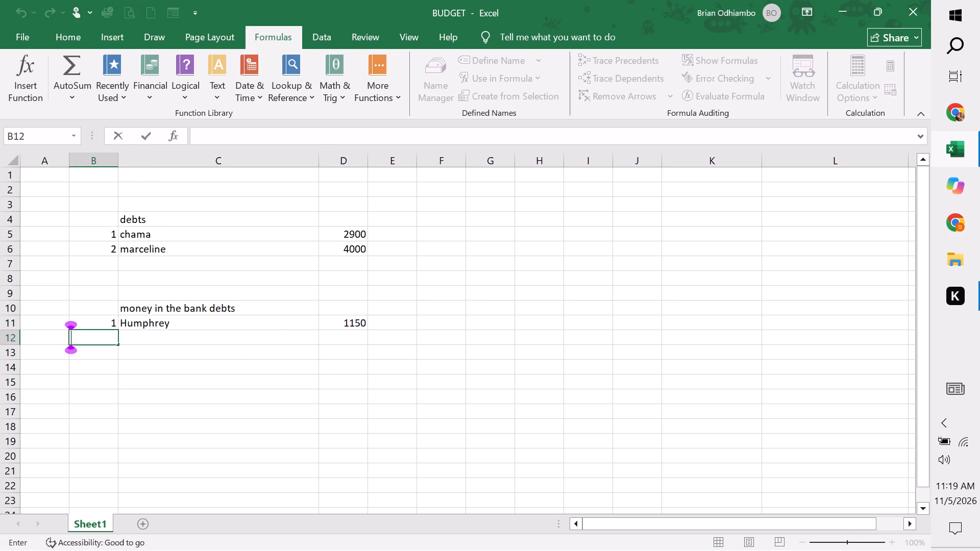
pyautogui.press('2')
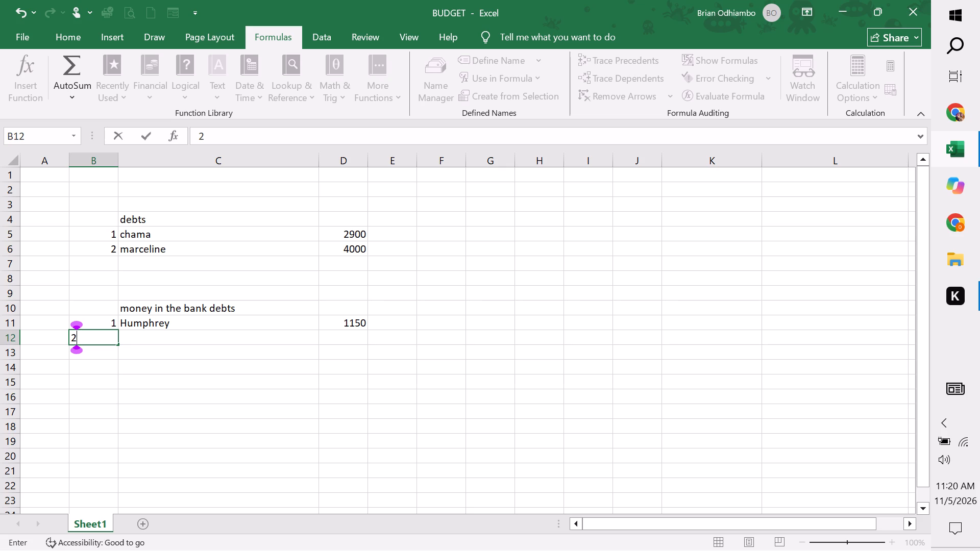
pyautogui.click(202, 339)
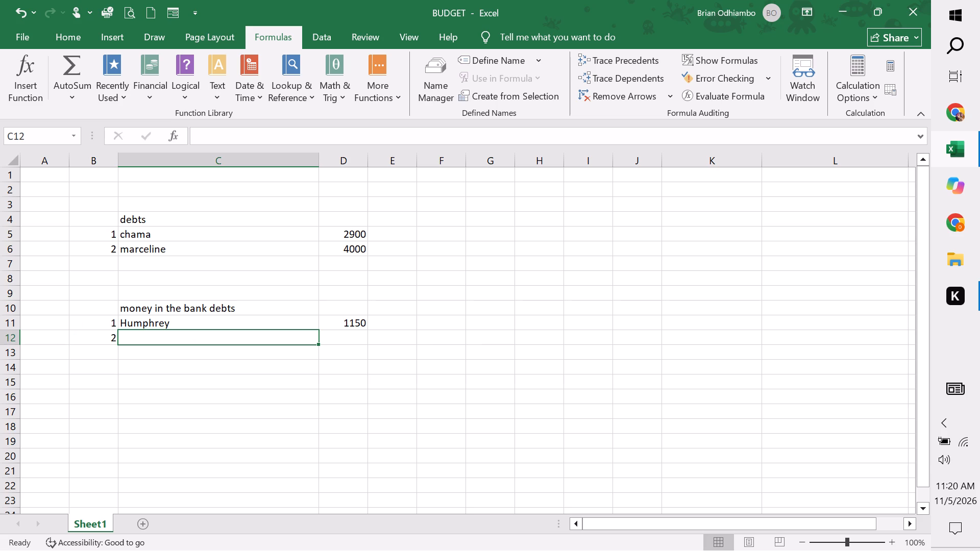
pyautogui.write('ochieng')
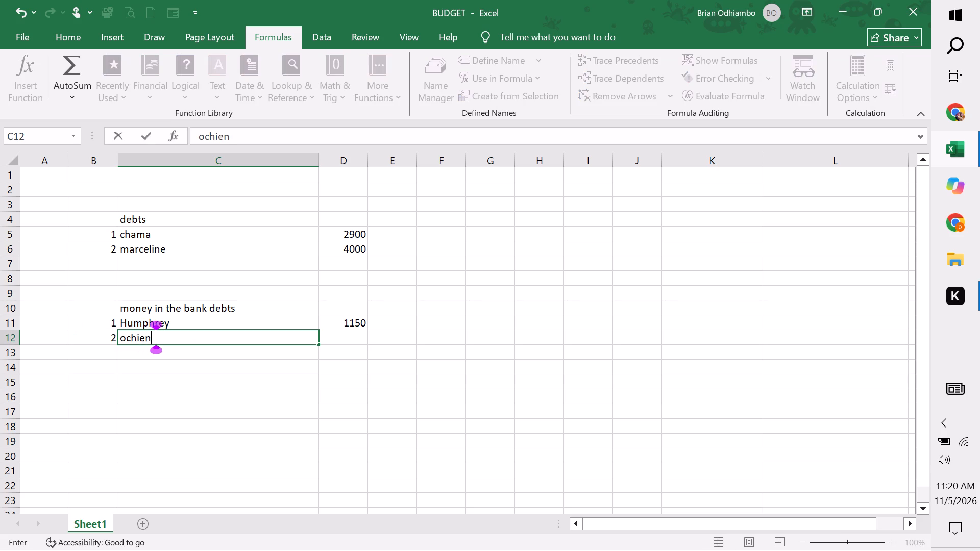
pyautogui.click(274, 364)
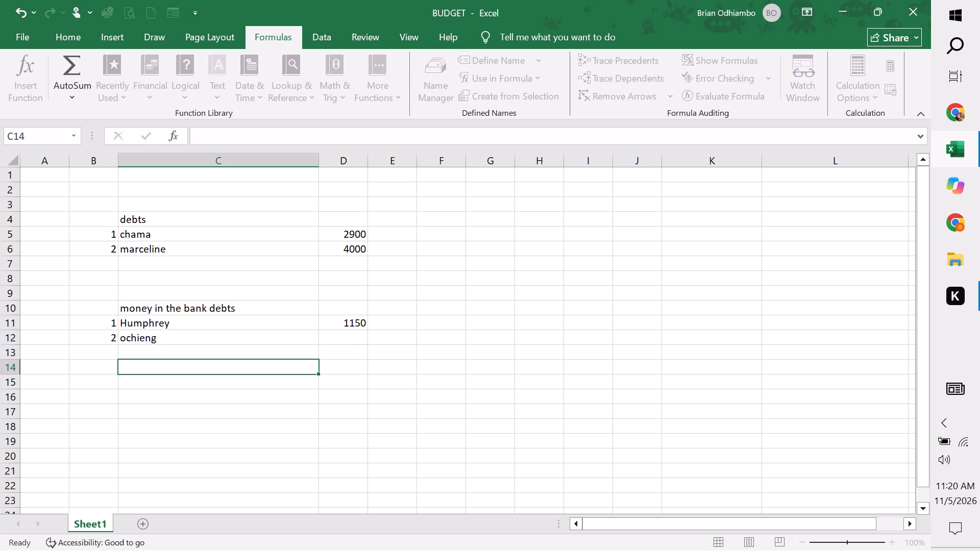
pyautogui.doubleClick(339, 343)
pyautogui.write('11')
pyautogui.write('00')
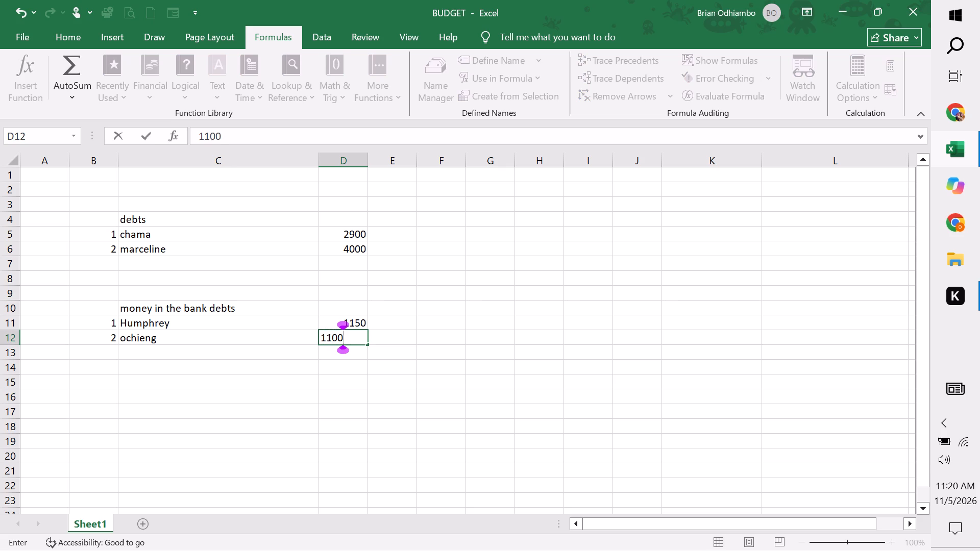
pyautogui.click(364, 499)
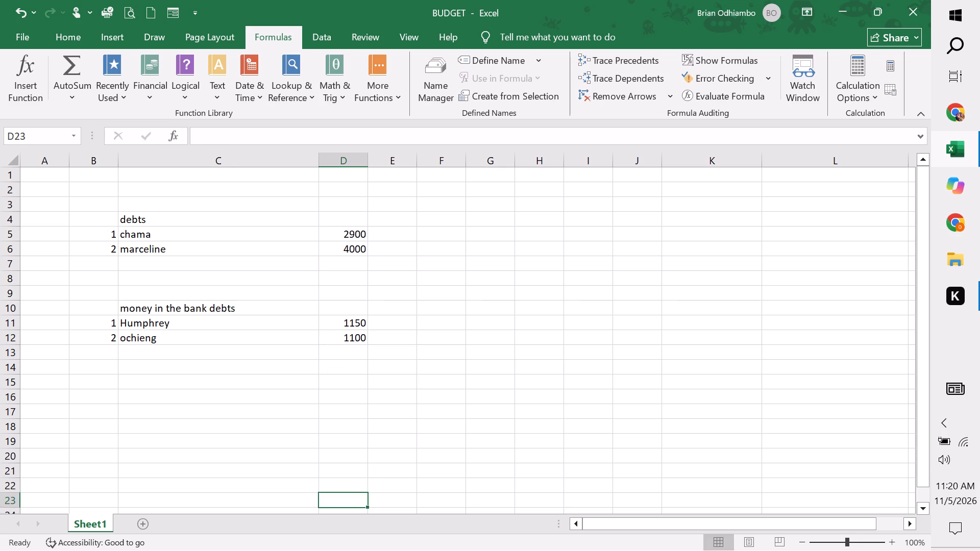
# Add number 3 in B13 and the name mathew in C13 to the second list.
pyautogui.doubleClick(105, 355)
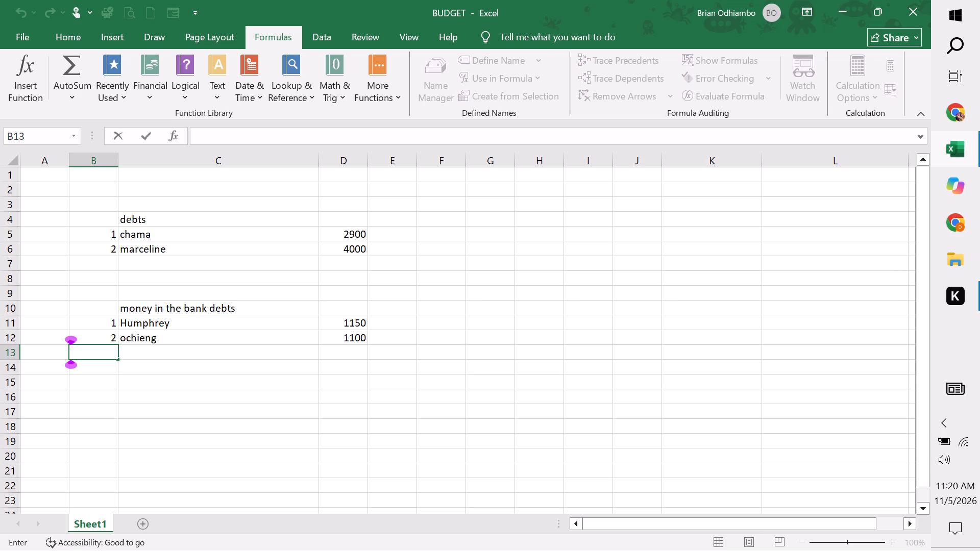
pyautogui.press('3')
pyautogui.click(183, 428)
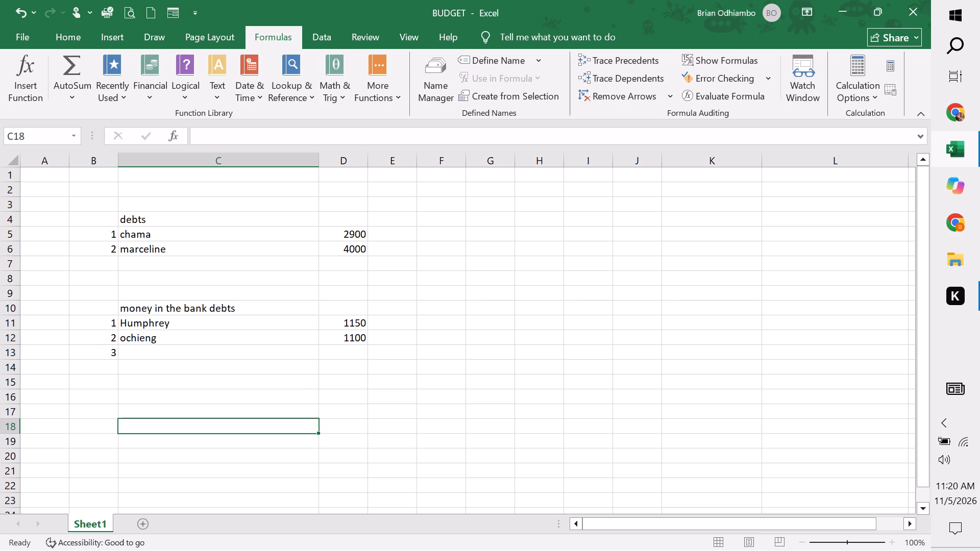
pyautogui.doubleClick(132, 349)
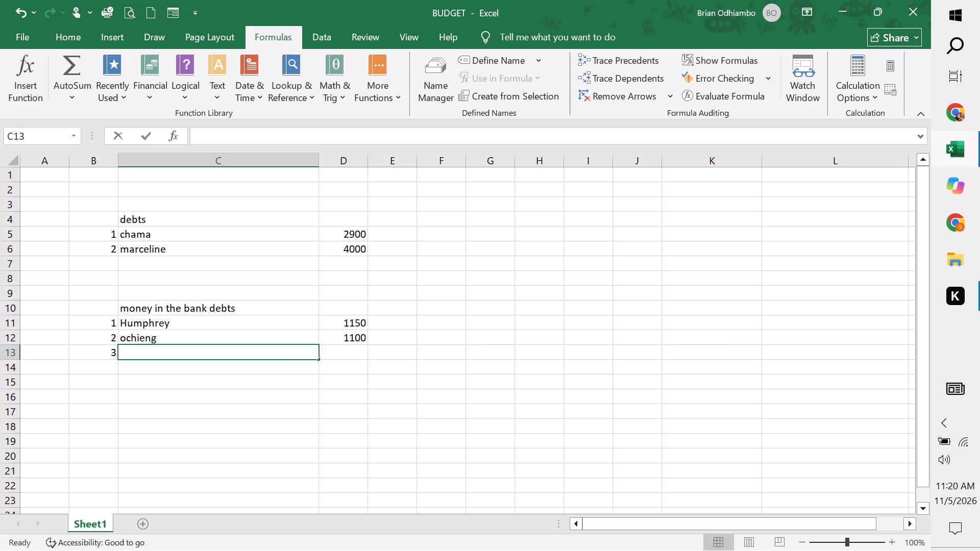
pyautogui.write('math')
pyautogui.write('ew')
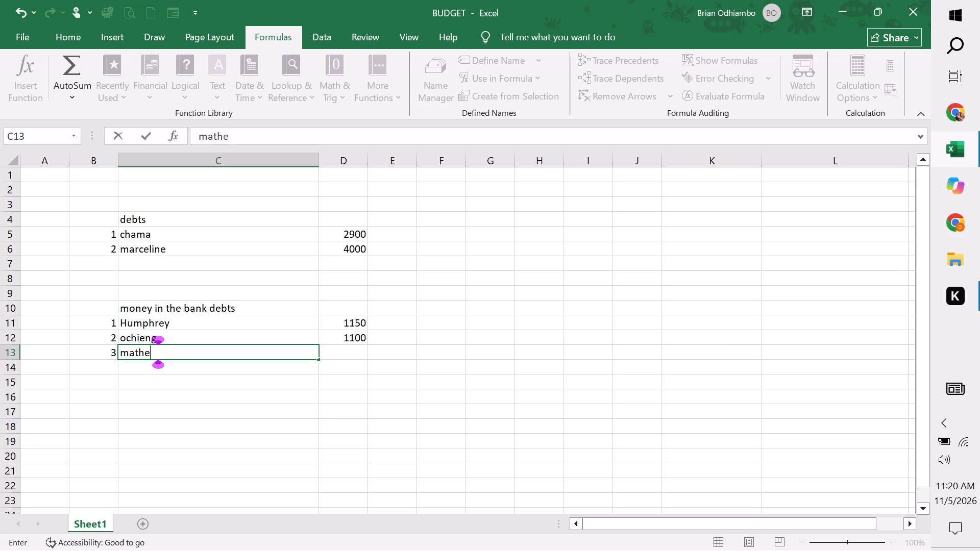
pyautogui.click(430, 410)
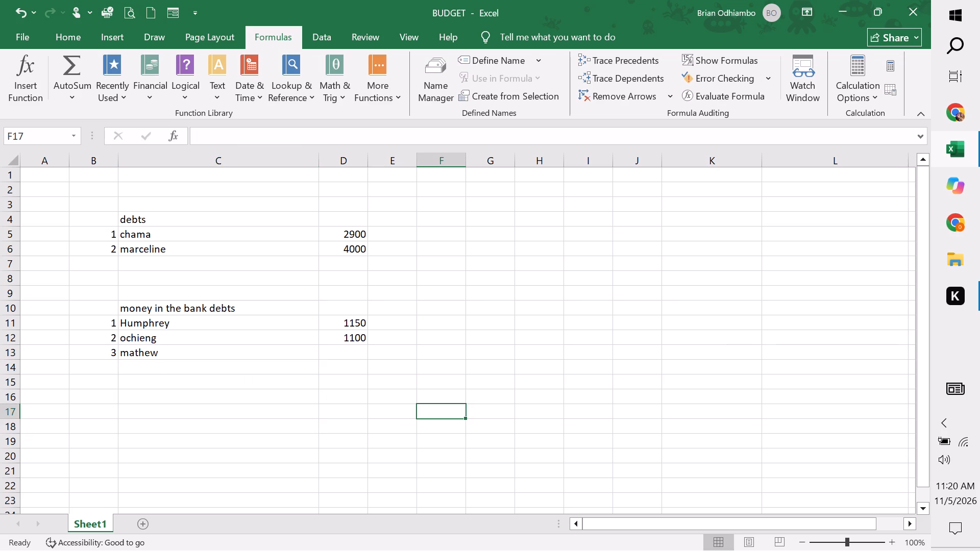
# Enter the column heading "interest" in E10 of the second list.
pyautogui.doubleClick(398, 313)
pyautogui.doubleClick(398, 313)
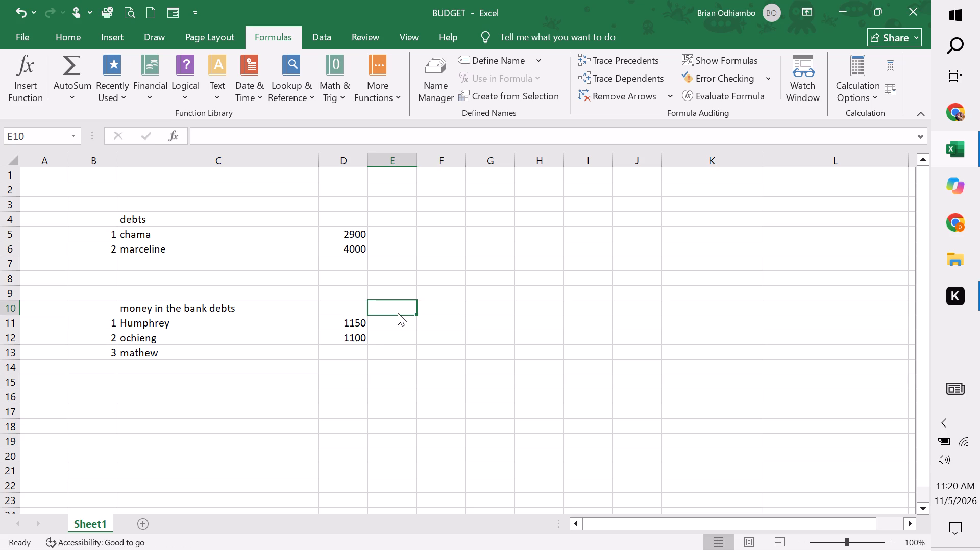
pyautogui.click(386, 302)
pyautogui.doubleClick(386, 306)
pyautogui.write('interest')
pyautogui.click(498, 402)
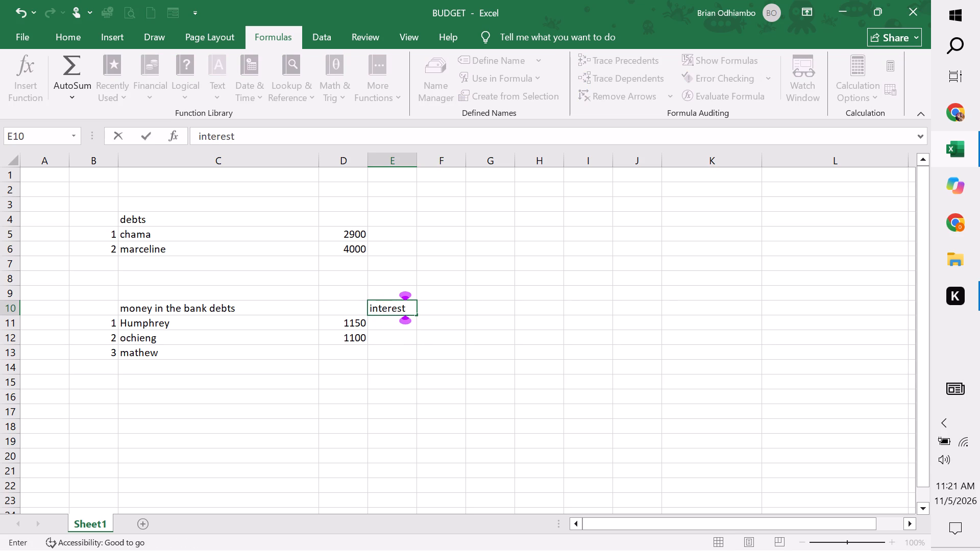
# Enter 1200 in the interest column for ochieng, in cell E12.
pyautogui.click(387, 335)
pyautogui.doubleClick(387, 335)
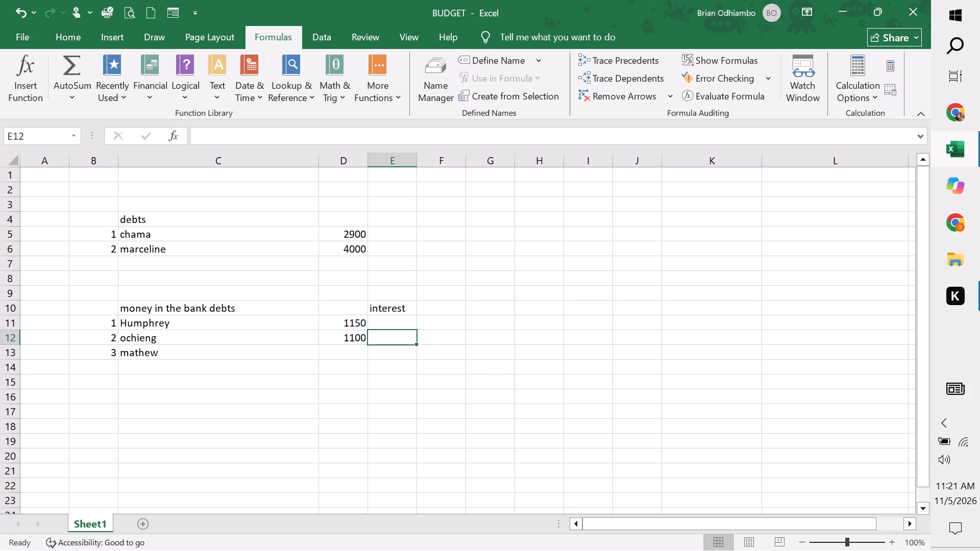
pyautogui.write('12')
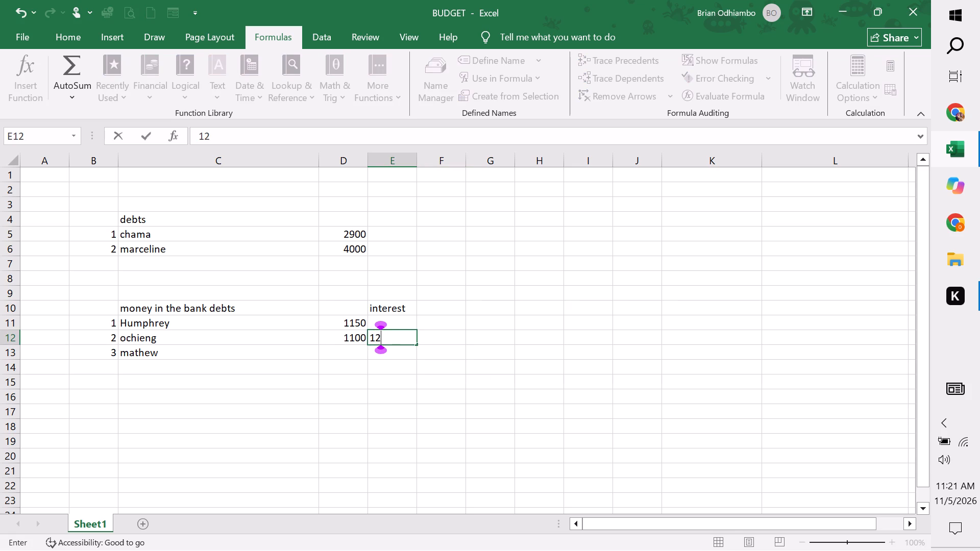
pyautogui.press('9')
pyautogui.press('BackSpace')
pyautogui.write('00')
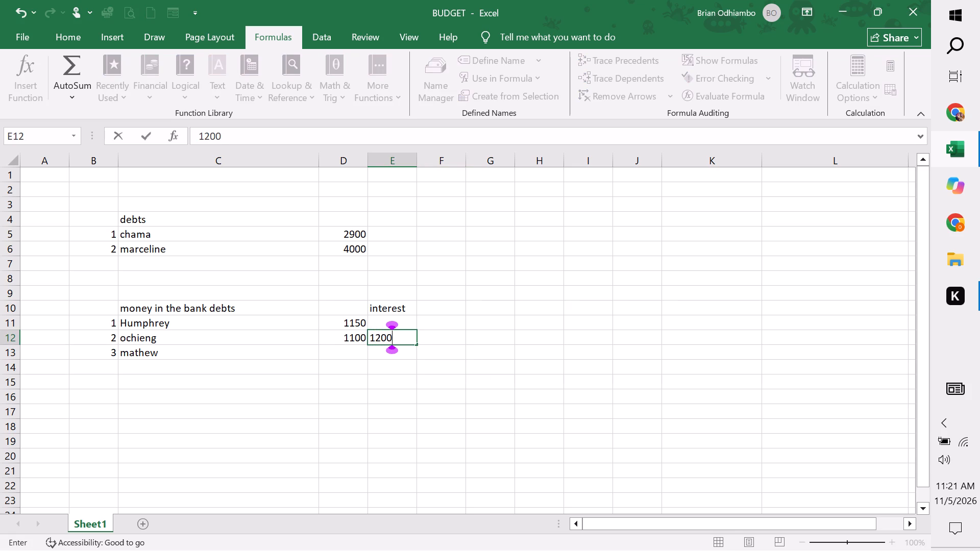
pyautogui.moveTo(387, 335); pyautogui.dragTo(378, 395)
pyautogui.click(378, 395)
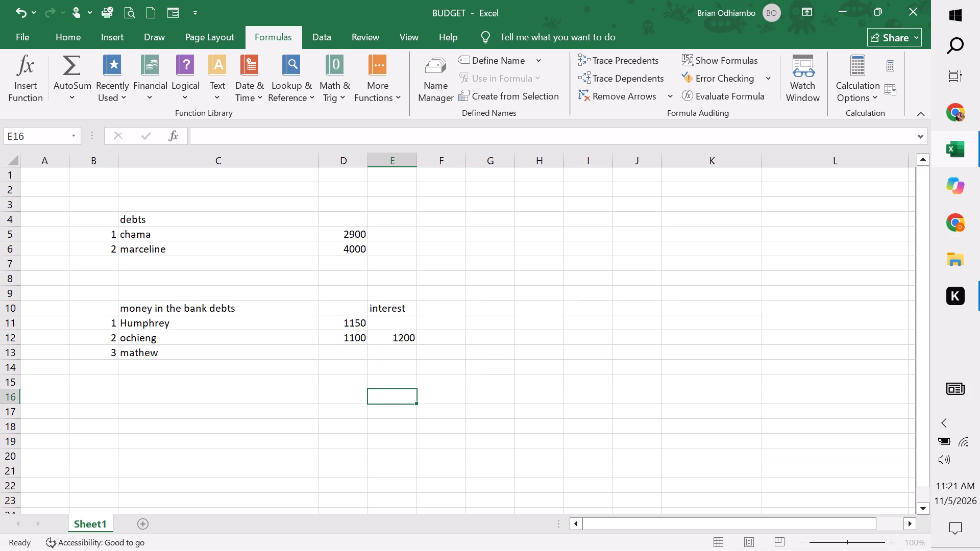
# Correct the interest for ochieng in cell E12 to 100.
pyautogui.doubleClick(351, 353)
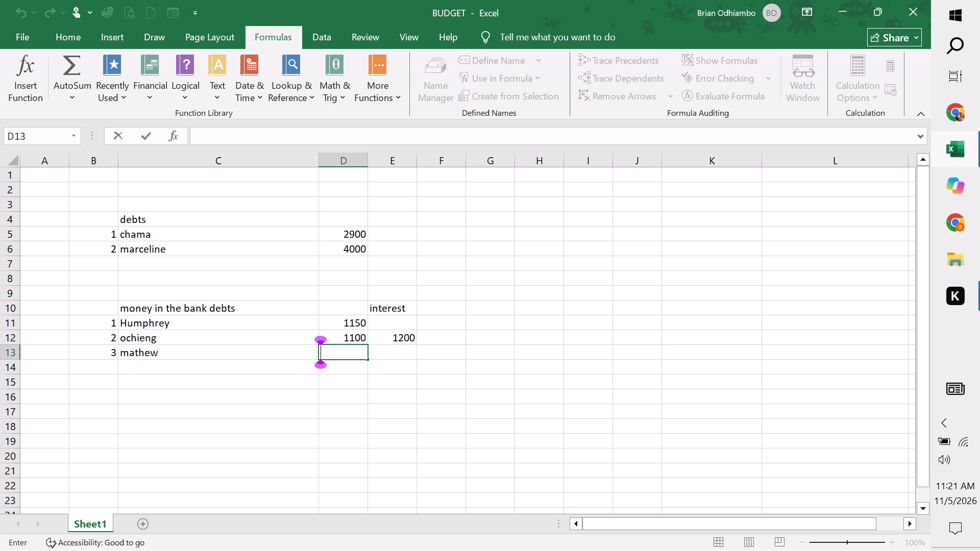
pyautogui.doubleClick(402, 338)
pyautogui.press('BackSpace')
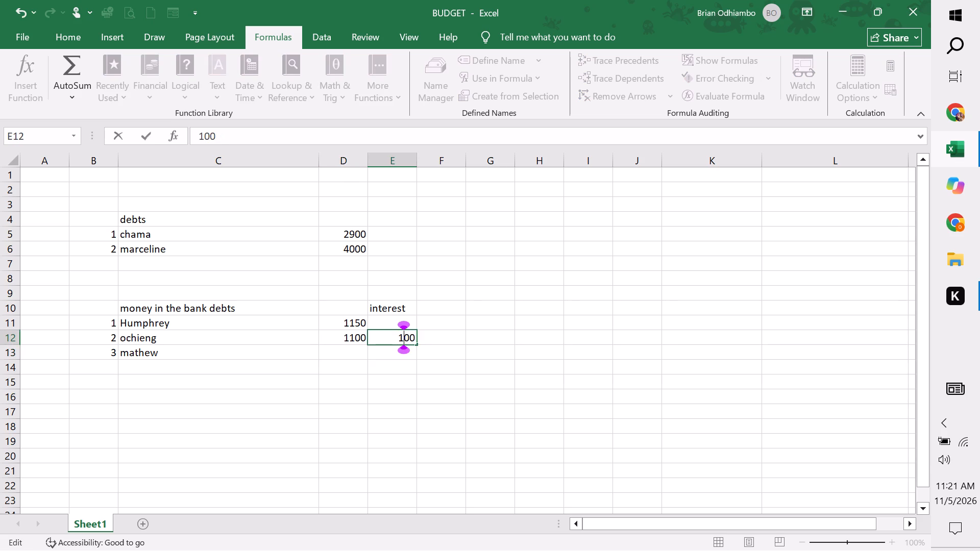
# Enter the amount 1000 for mathew in cell D13 of the "money in the bank debts" list.
pyautogui.moveTo(372, 380); pyautogui.dragTo(351, 346)
pyautogui.doubleClick(351, 346)
pyautogui.doubleClick(351, 347)
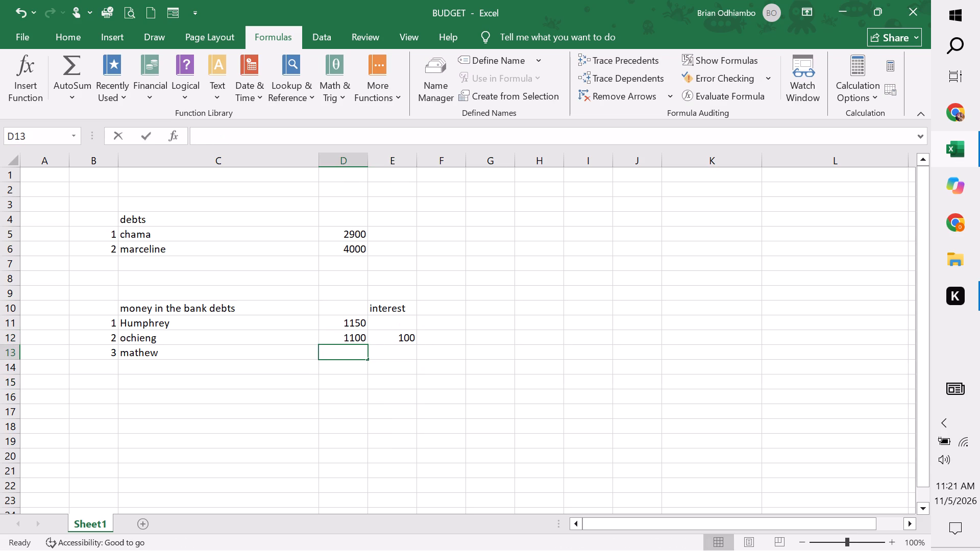
pyautogui.write('100')
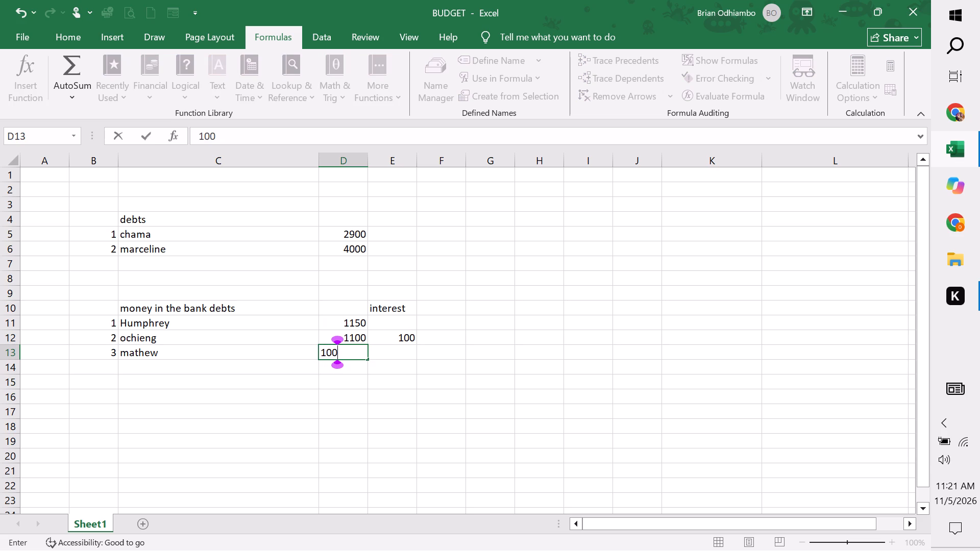
pyautogui.press('-')
pyautogui.click(480, 453)
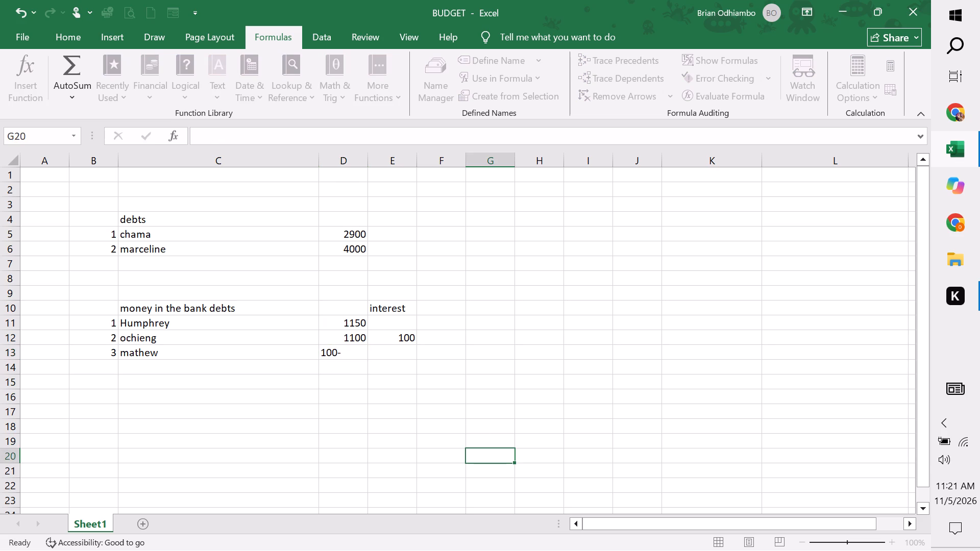
pyautogui.doubleClick(345, 354)
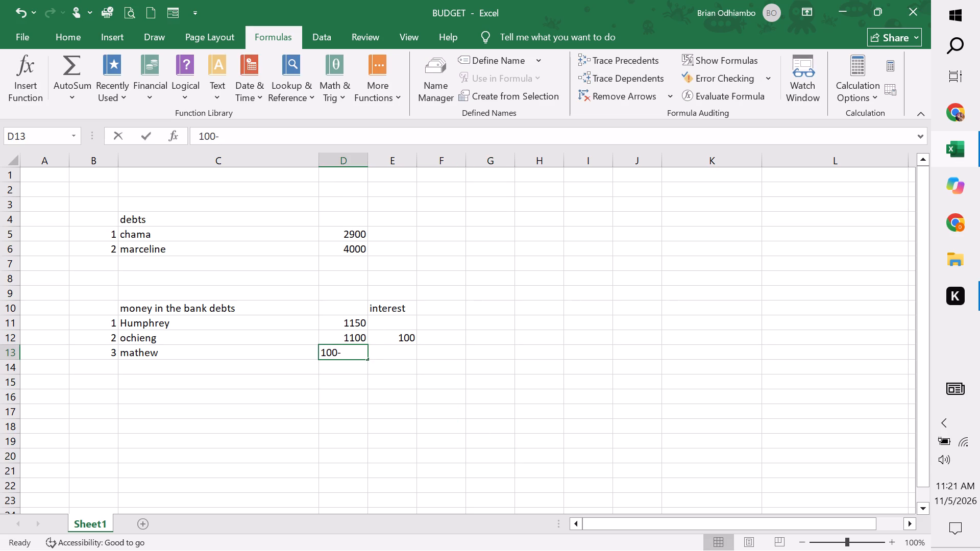
pyautogui.press('BackSpace')
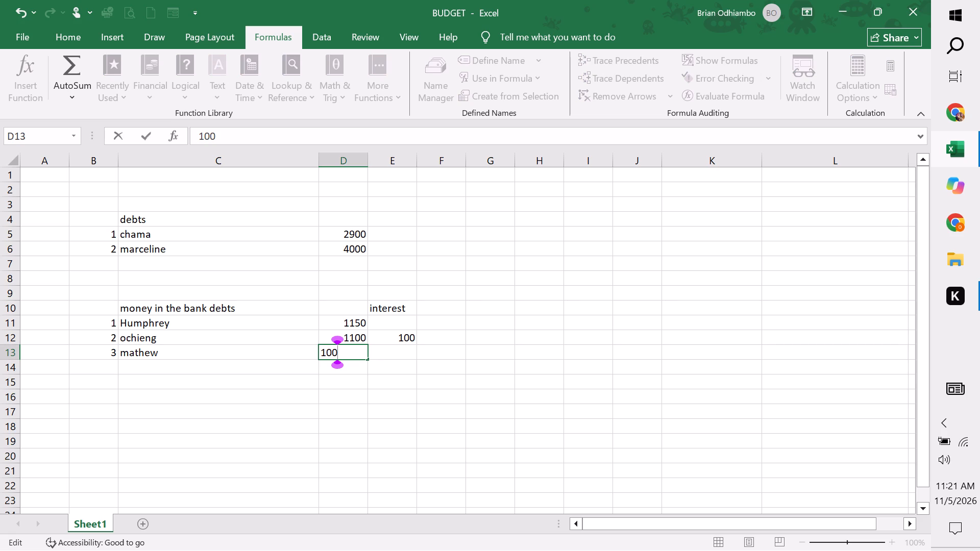
pyautogui.click(457, 440)
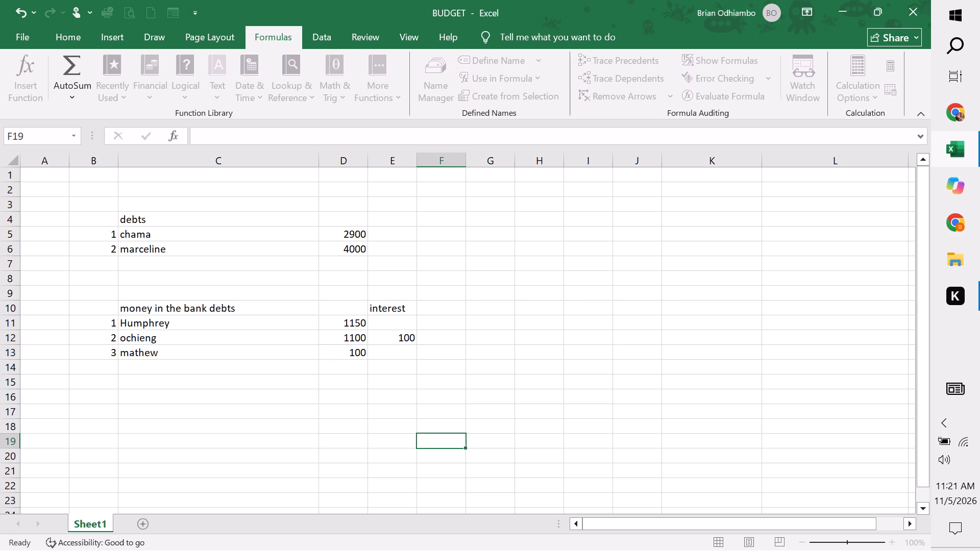
pyautogui.doubleClick(357, 349)
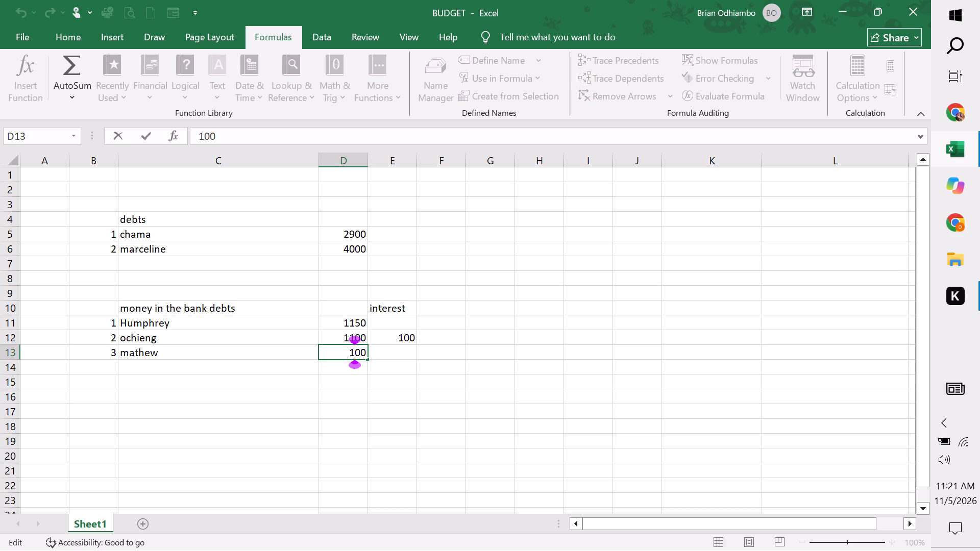
pyautogui.press('0')
pyautogui.click(404, 441)
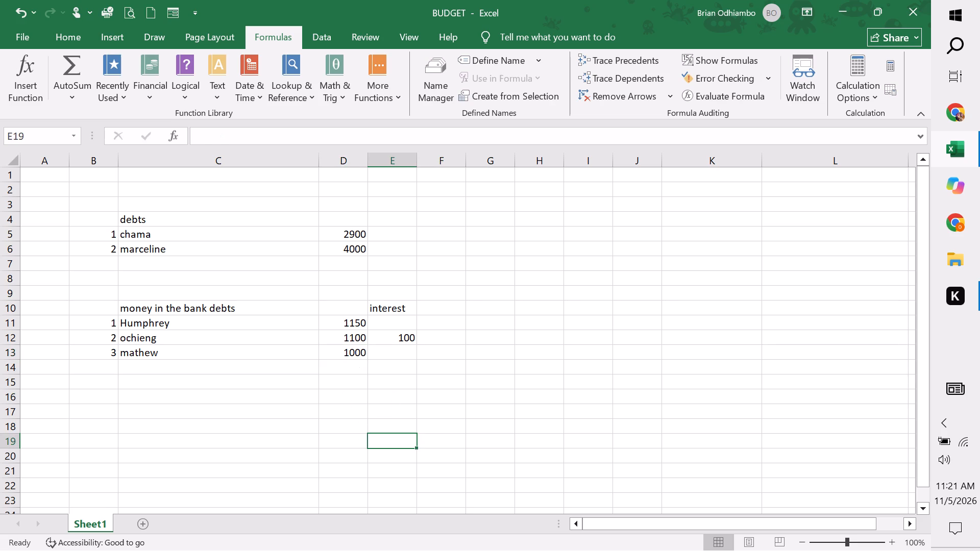
# Fill in the remaining interest values: 100 for mathew in E13 and 50 for Humphrey in E11.
pyautogui.doubleClick(395, 348)
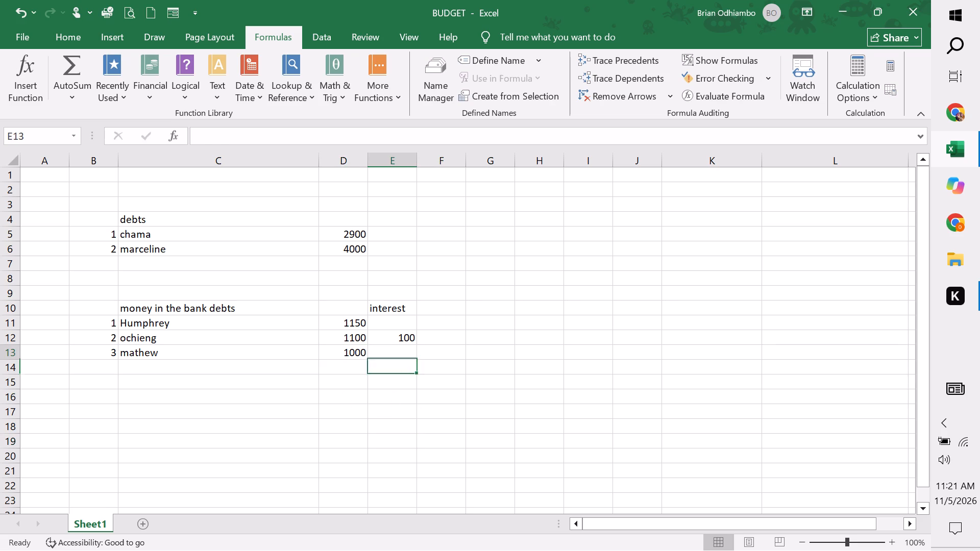
pyautogui.press('1')
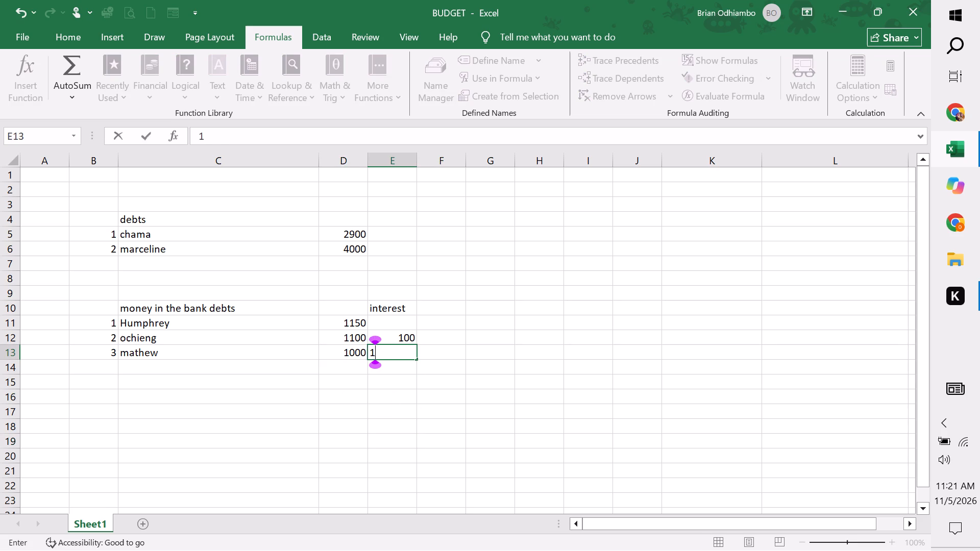
pyautogui.write('00')
pyautogui.click(457, 428)
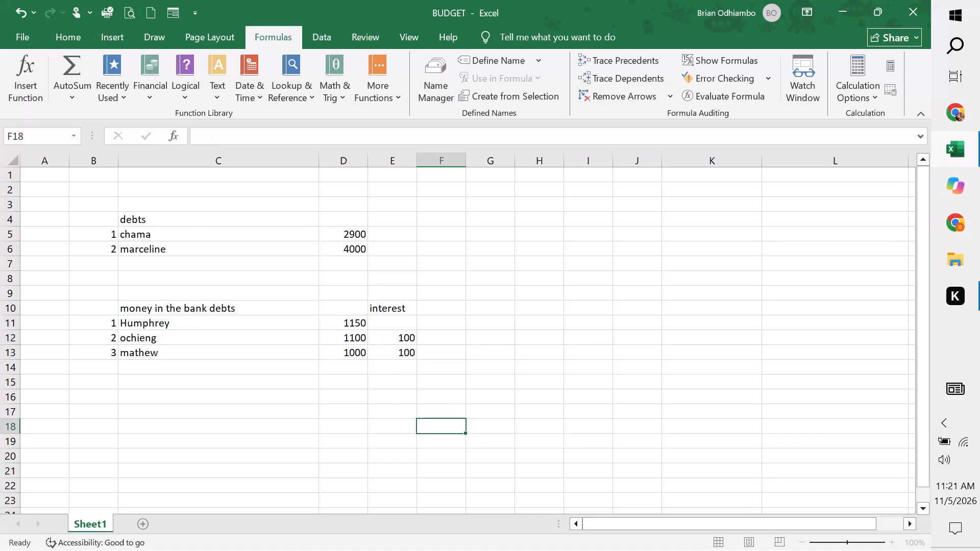
pyautogui.doubleClick(406, 326)
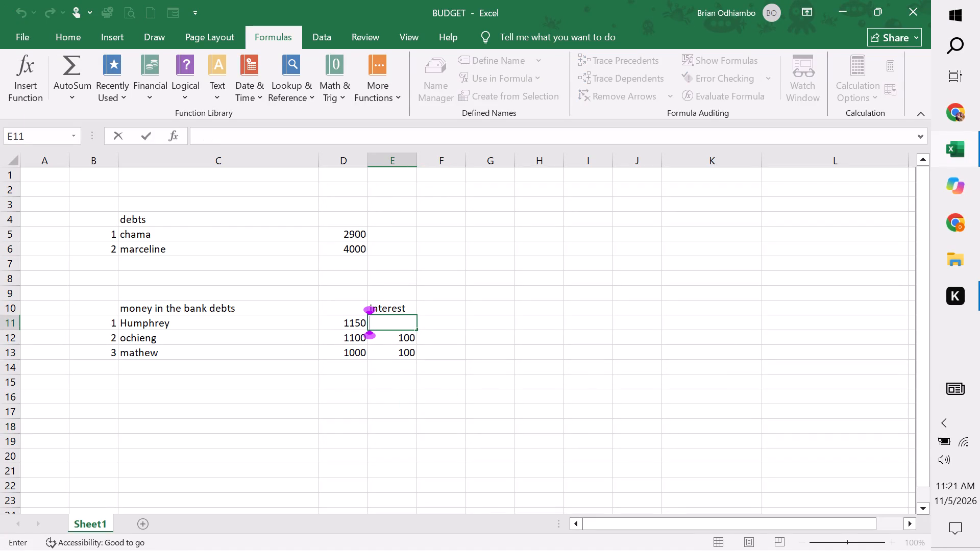
pyautogui.press('5')
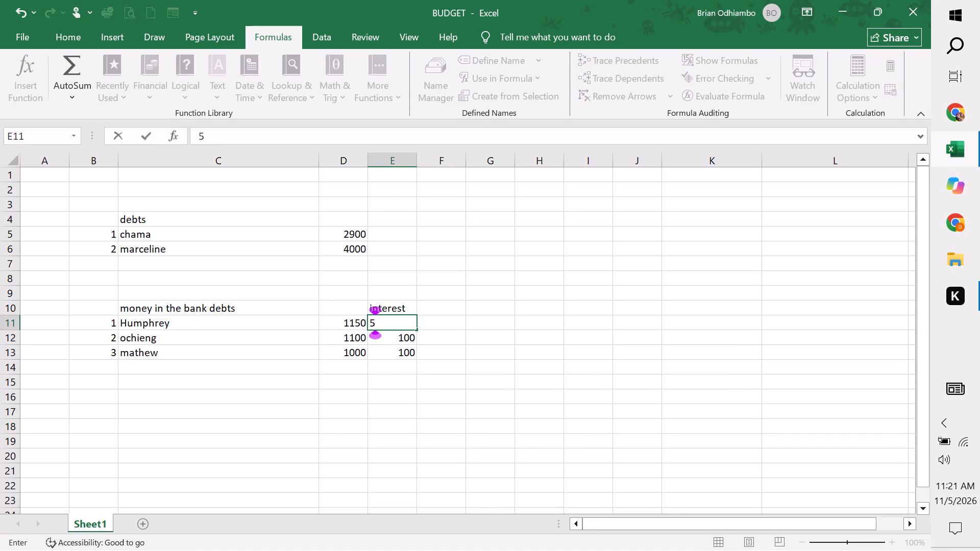
pyautogui.press('0')
pyautogui.click(382, 400)
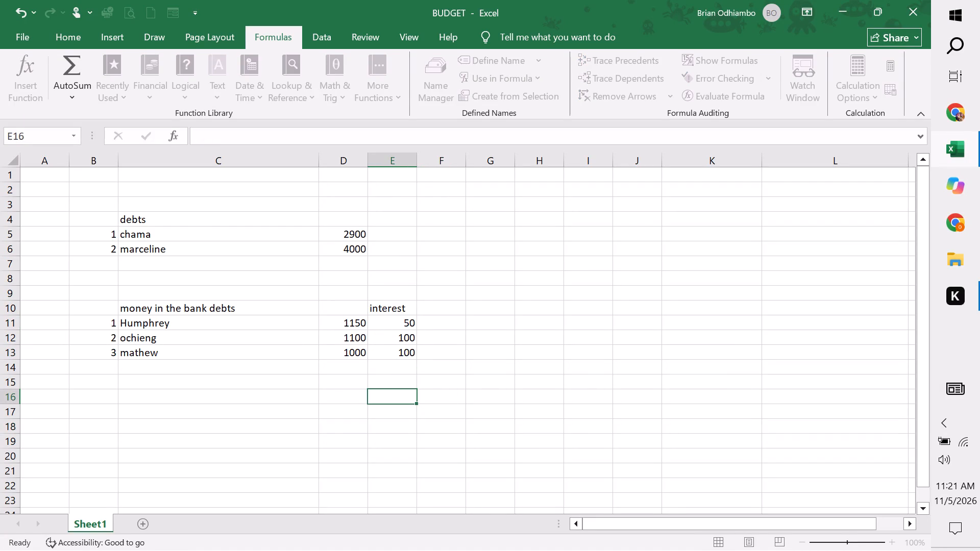
pyautogui.click(443, 435)
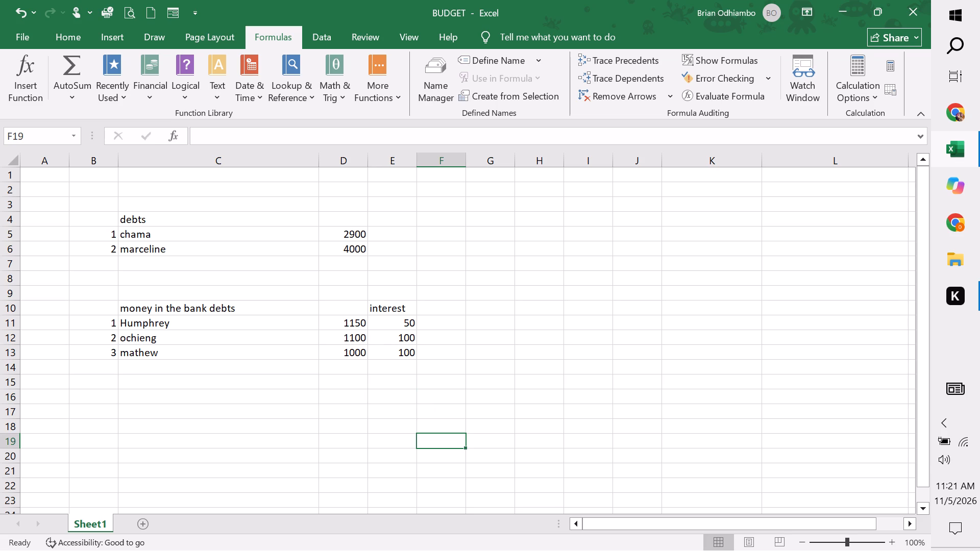
# Enter the heading "money in the bank chama savings" in cell H4 for a third list.
pyautogui.doubleClick(541, 223)
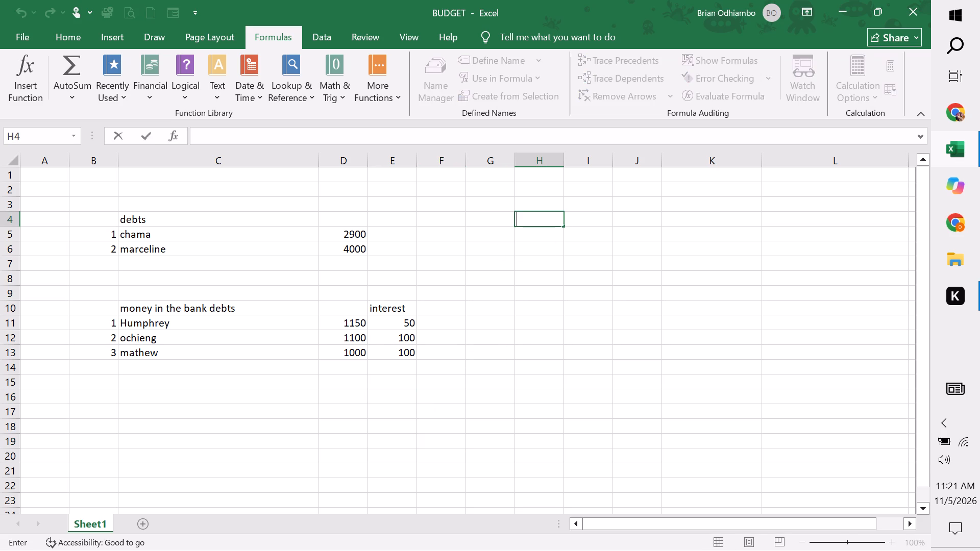
pyautogui.write('monry in the')
pyautogui.press('space')
pyautogui.write('ba')
pyautogui.write('nk')
pyautogui.press('space')
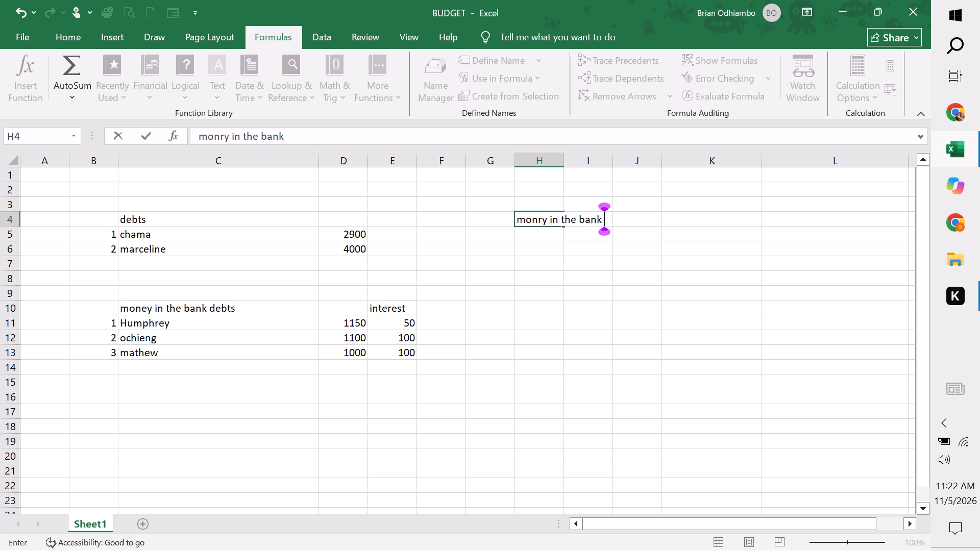
pyautogui.write('chama sav')
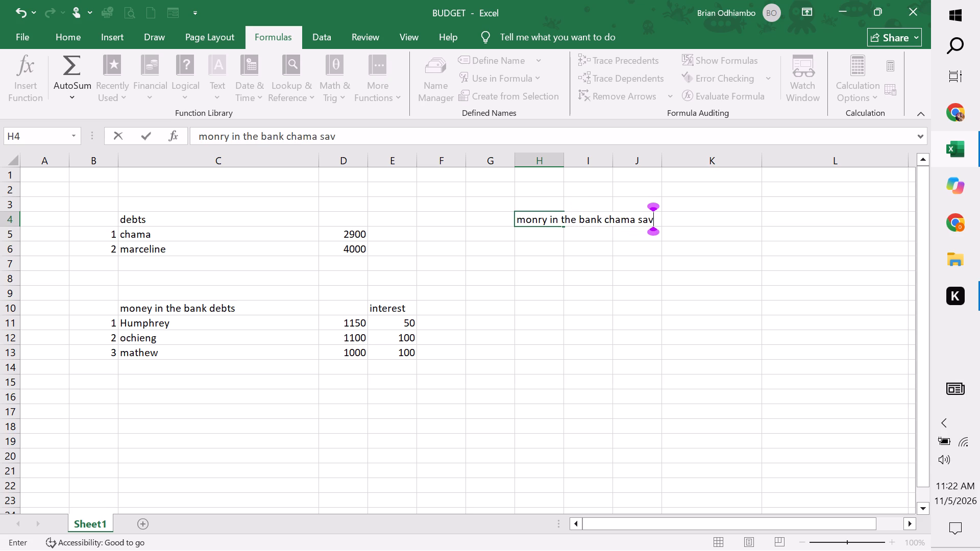
pyautogui.write('in')
pyautogui.press('g')
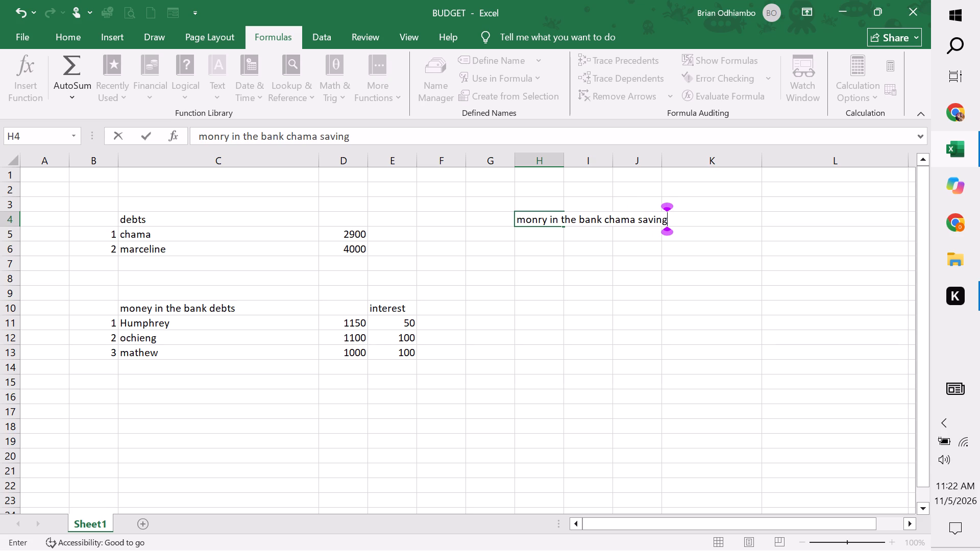
pyautogui.write('s')
pyautogui.press('space')
pyautogui.click(442, 275)
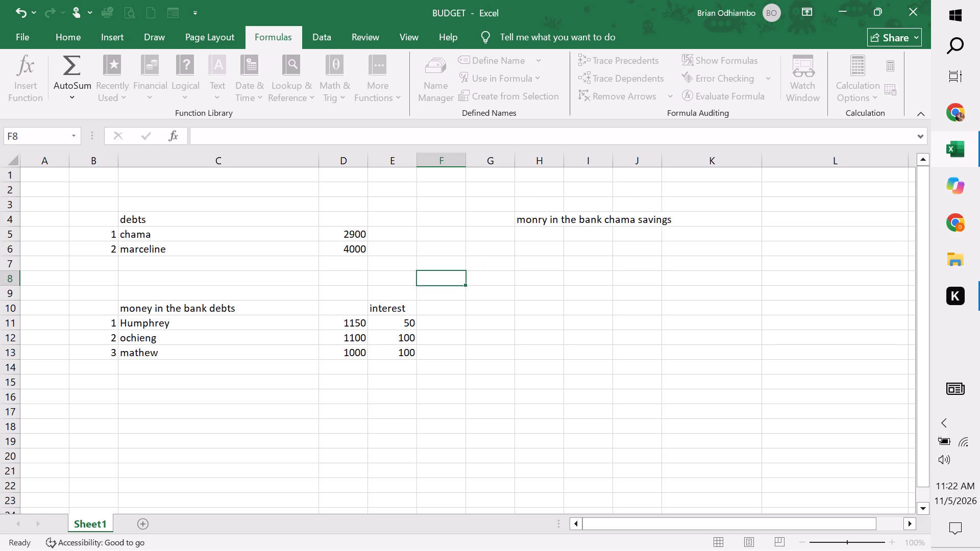
pyautogui.doubleClick(539, 221)
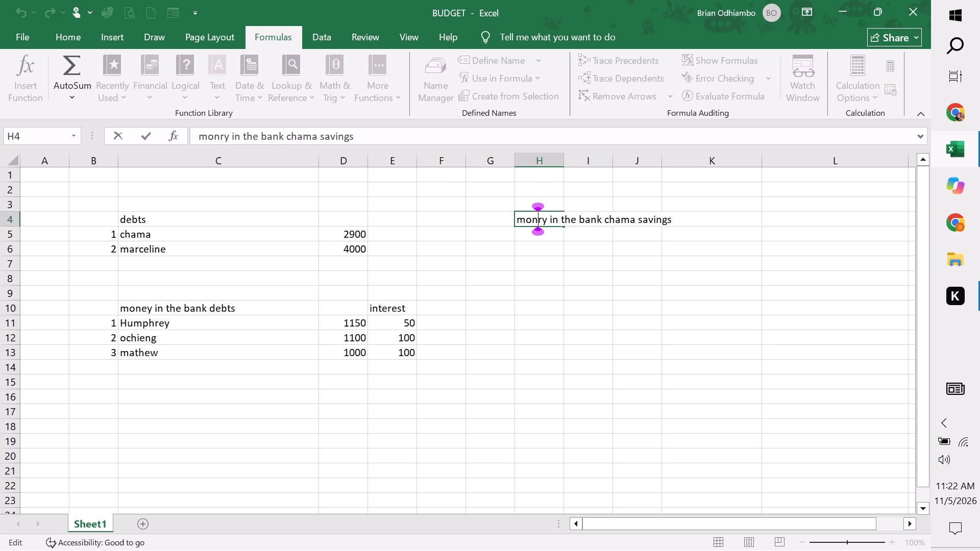
pyautogui.click(545, 219)
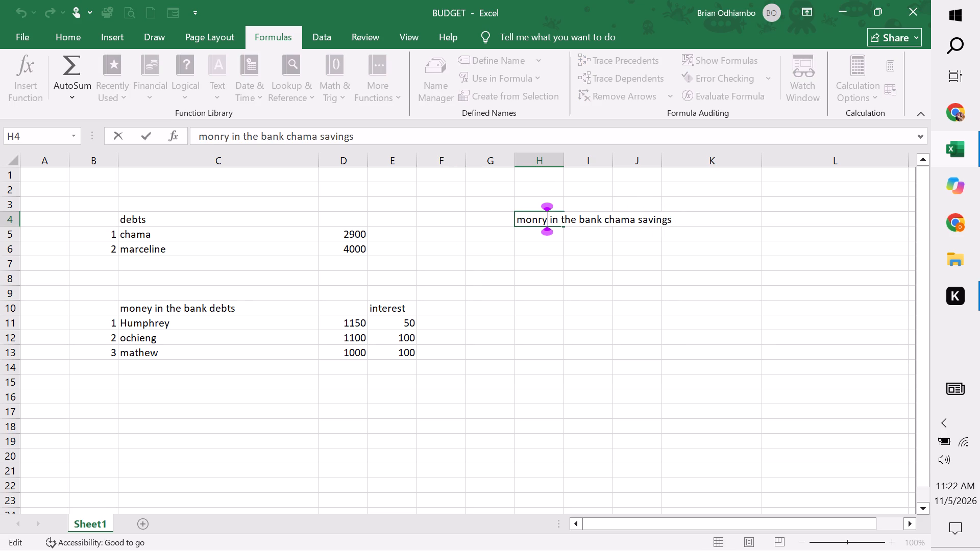
pyautogui.click(541, 219)
pyautogui.press('BackSpace')
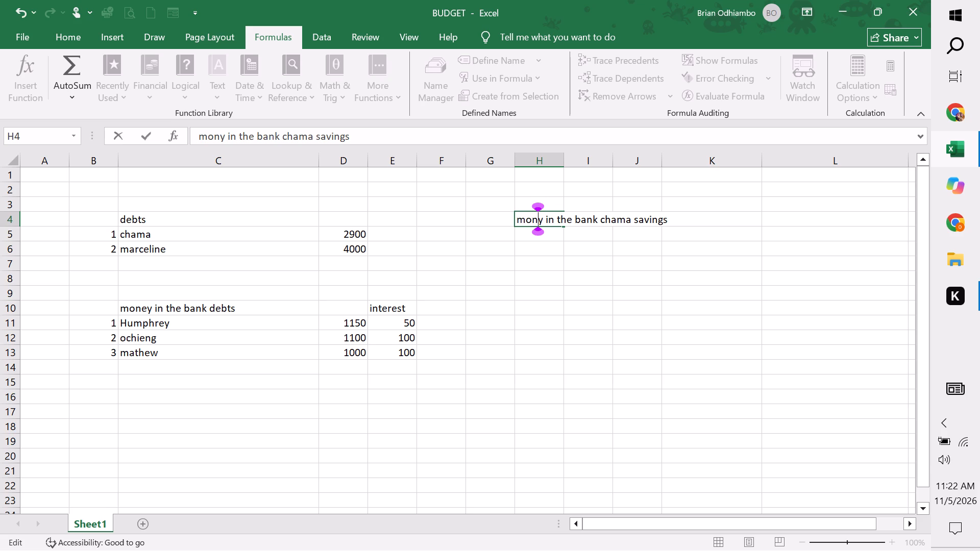
pyautogui.press('e')
pyautogui.click(874, 512)
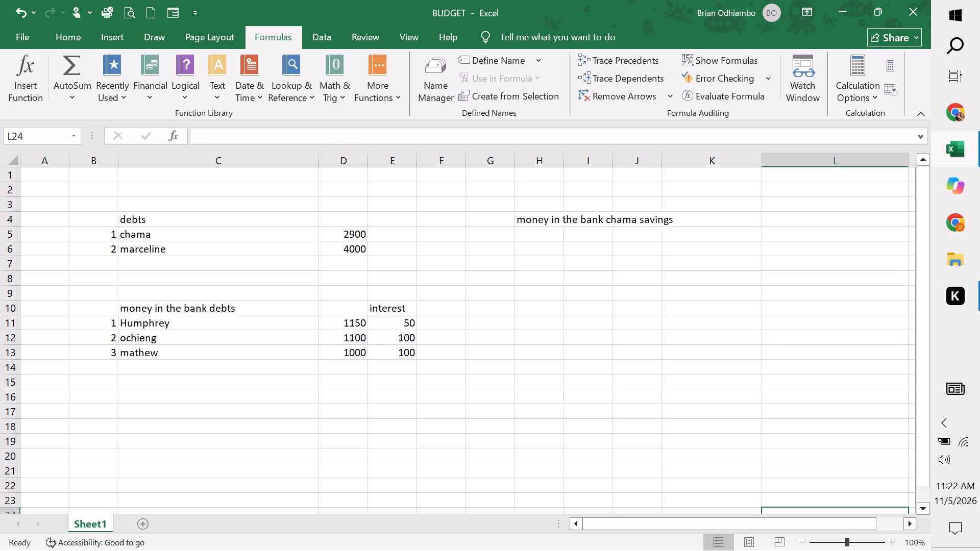
# Number the first two entries of the chama savings list with 1 in G5 and 2 in G6.
pyautogui.doubleClick(503, 232)
pyautogui.press('1')
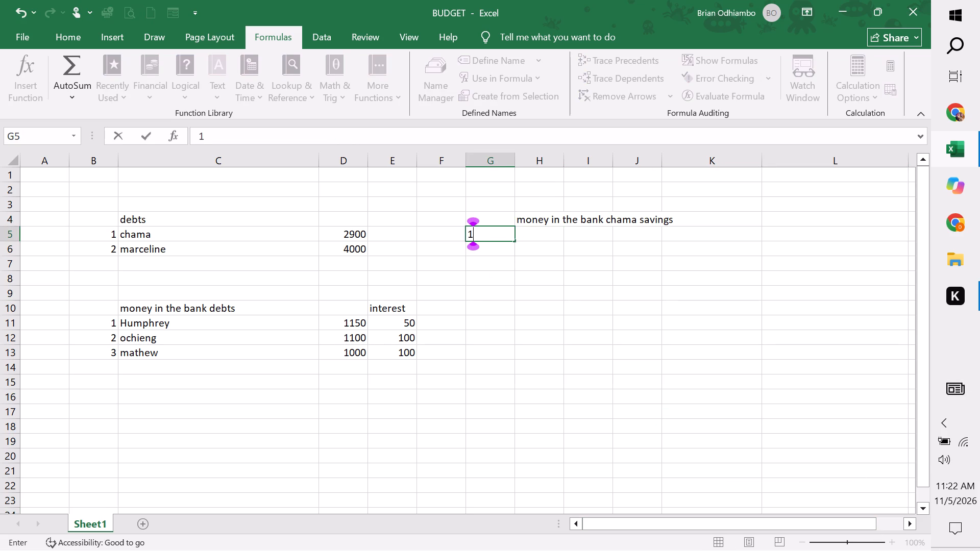
pyautogui.click(508, 248)
pyautogui.press('2')
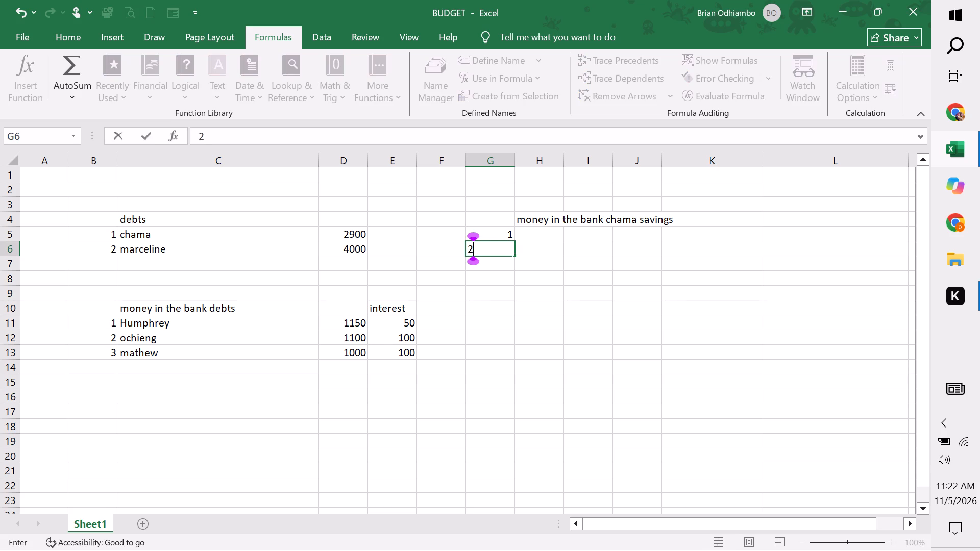
pyautogui.click(513, 296)
# Enter the name Evance in cell H5 as entry 1 of the chama savings list.
pyautogui.doubleClick(527, 237)
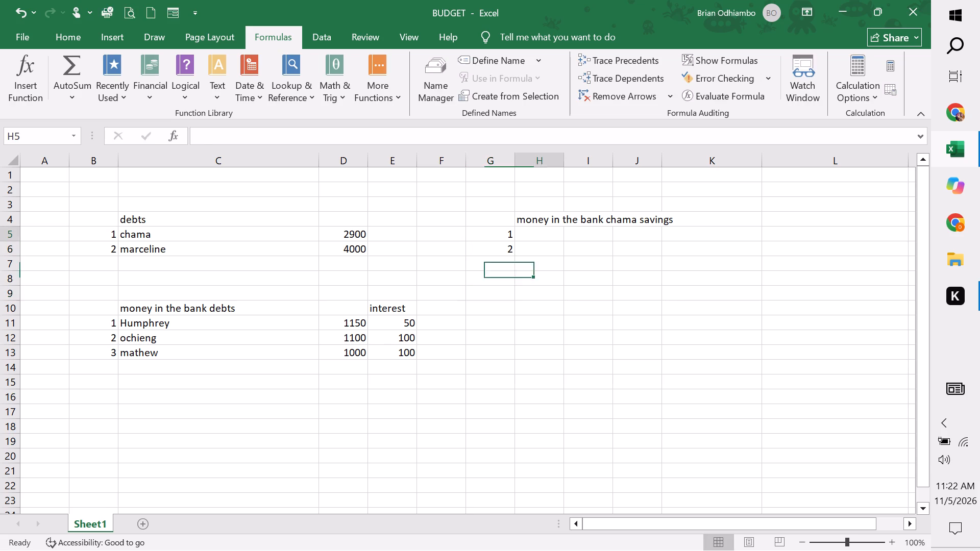
pyautogui.write('evanve')
pyautogui.click(562, 303)
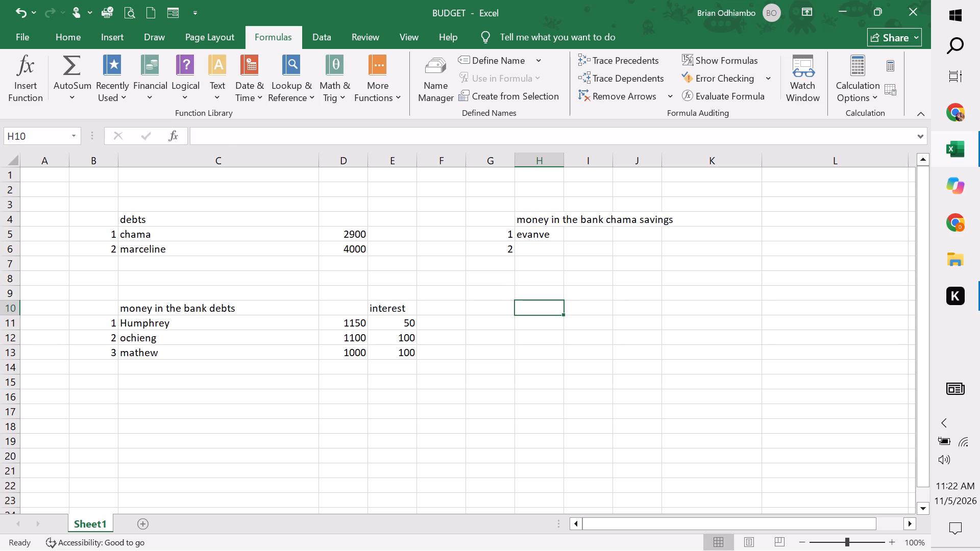
pyautogui.doubleClick(563, 233)
pyautogui.doubleClick(563, 233)
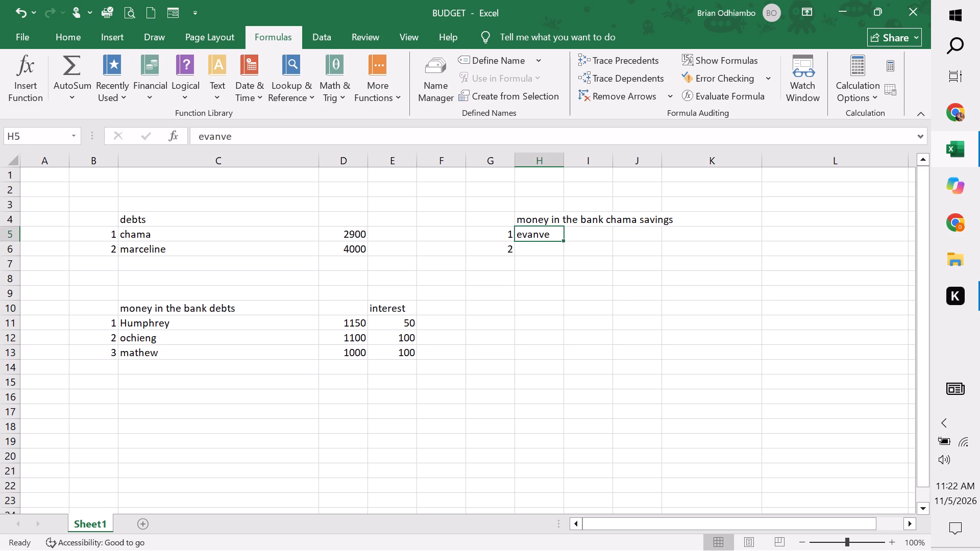
pyautogui.doubleClick(558, 232)
pyautogui.press('BackSpace')
pyautogui.press('BackSpace')
pyautogui.press('BackSpace')
pyautogui.press('BackSpace')
pyautogui.press('BackSpace')
pyautogui.press('BackSpace')
pyautogui.press('BackSpace')
pyautogui.press('BackSpace')
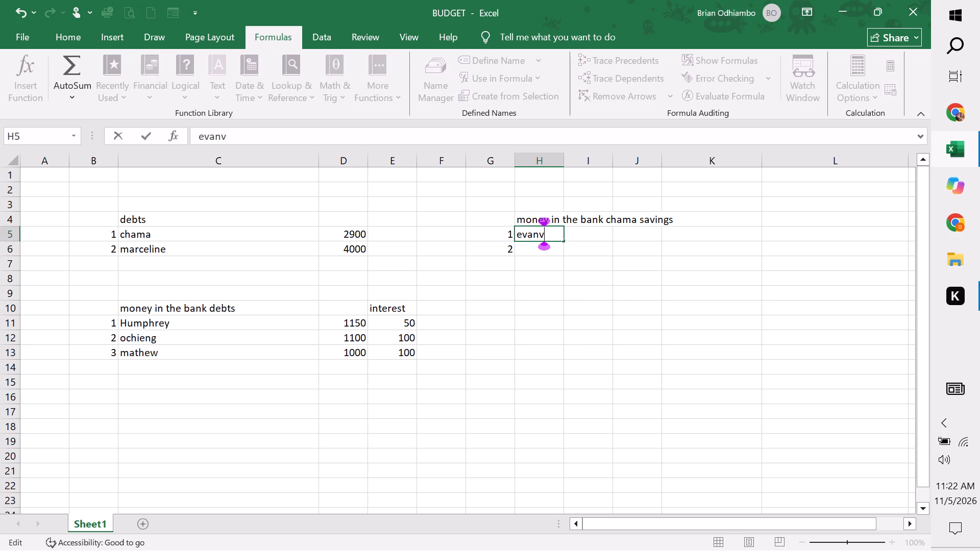
pyautogui.press('e')
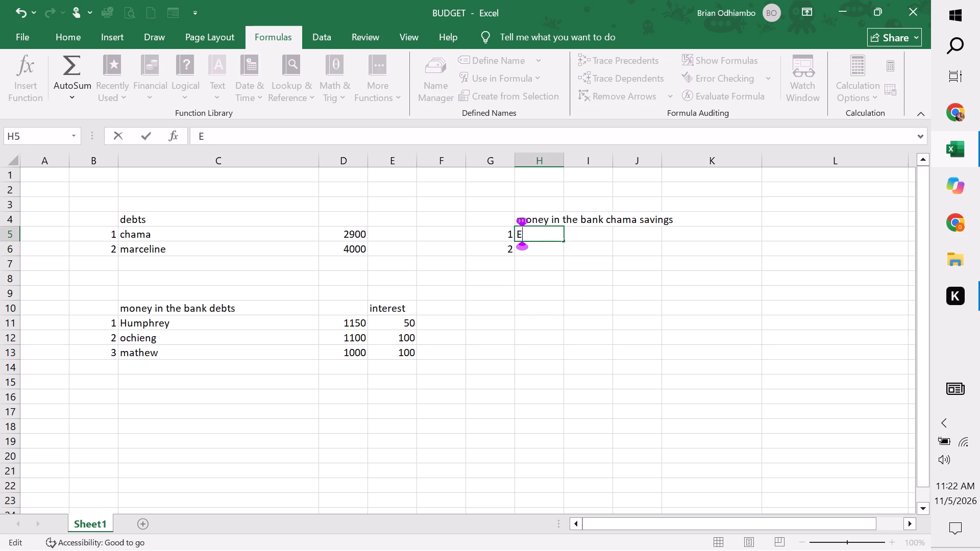
pyautogui.write('vance')
pyautogui.click(580, 307)
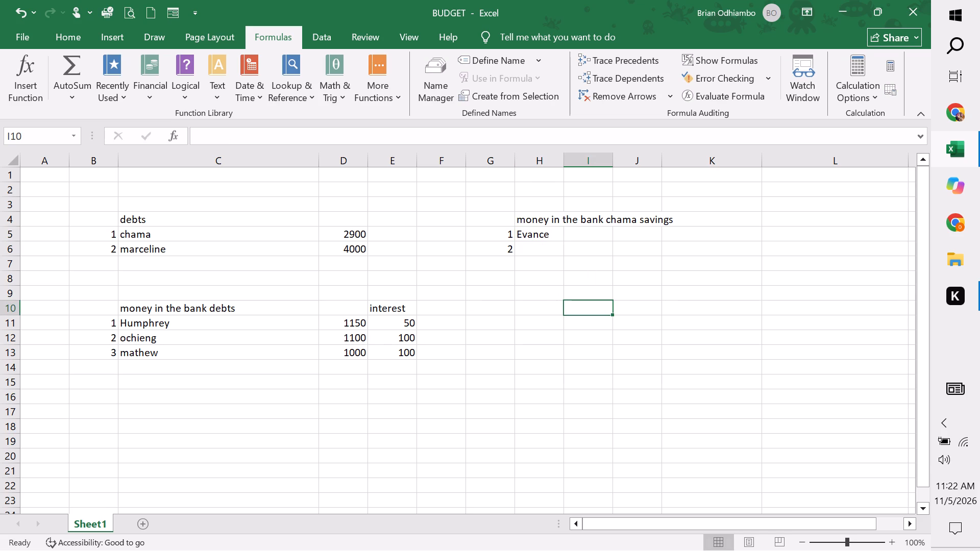
# Enter the name Fabian in cell H6 as entry 2 of the chama savings list.
pyautogui.doubleClick(546, 249)
pyautogui.press('f')
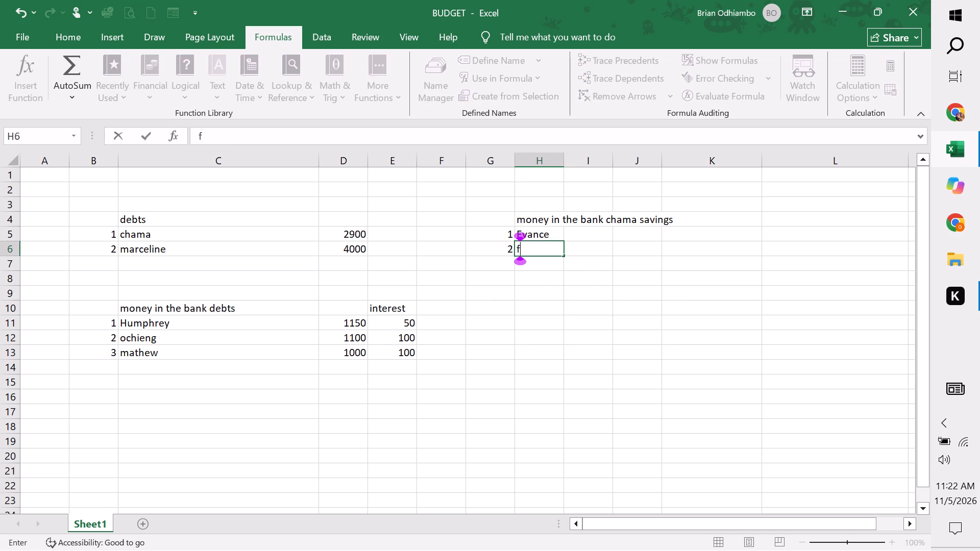
pyautogui.press('BackSpace')
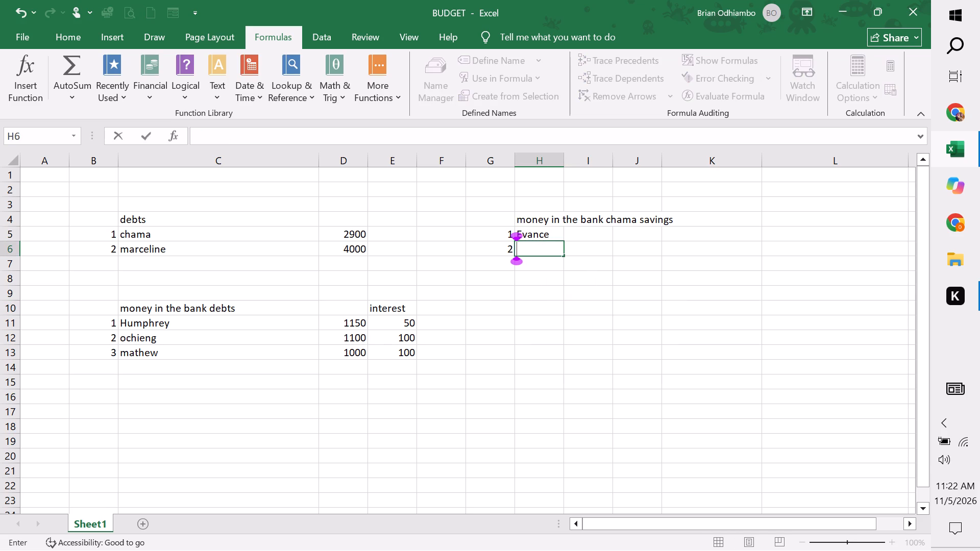
pyautogui.press('f')
pyautogui.write('abian')
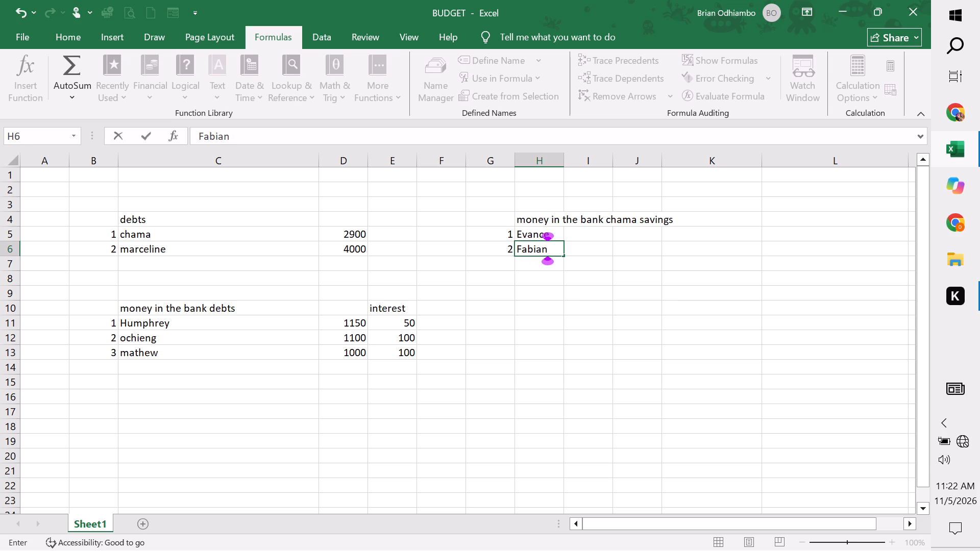
pyautogui.click(549, 302)
# Continue numbering the chama savings list with 3 in G7, 4 in G8 and 5 in G9.
pyautogui.doubleClick(510, 268)
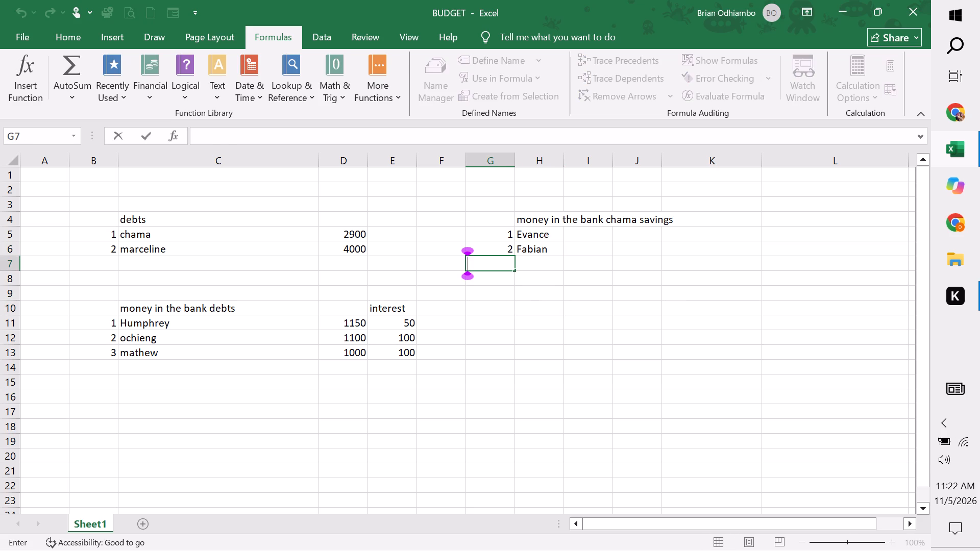
pyautogui.press('3')
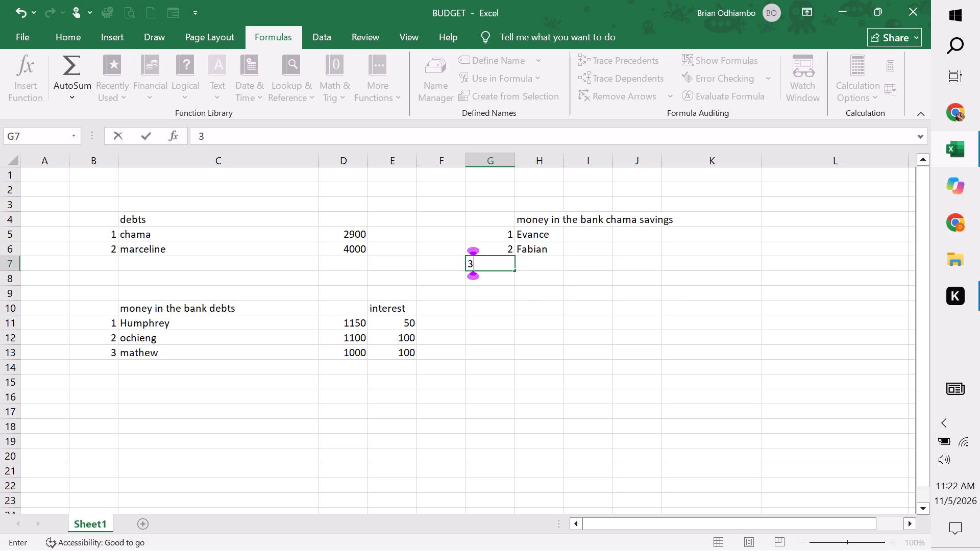
pyautogui.click(536, 328)
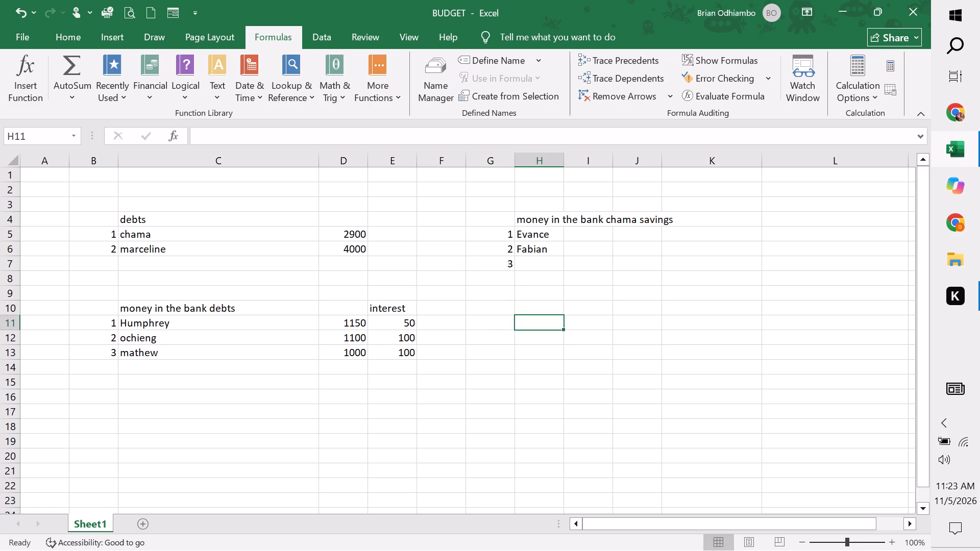
pyautogui.doubleClick(506, 281)
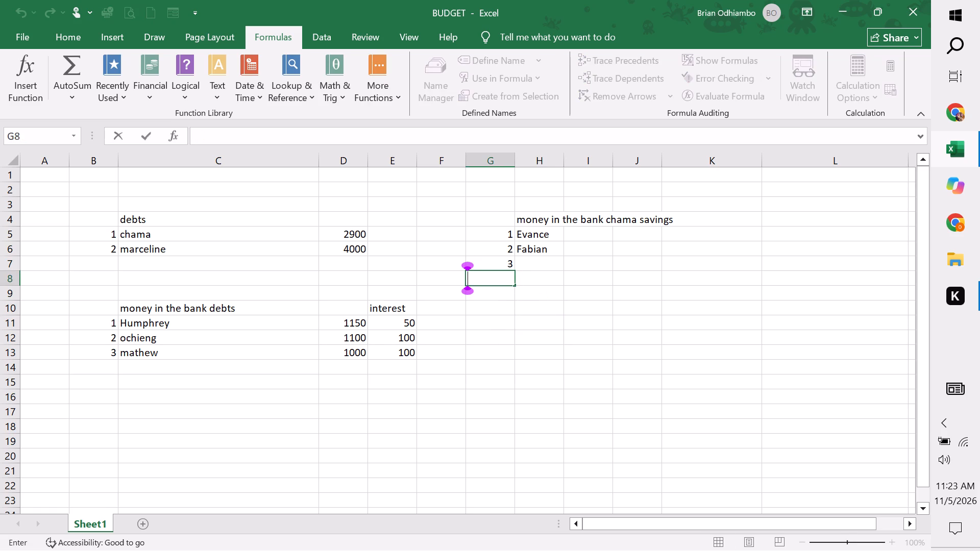
pyautogui.press('4')
pyautogui.click(590, 398)
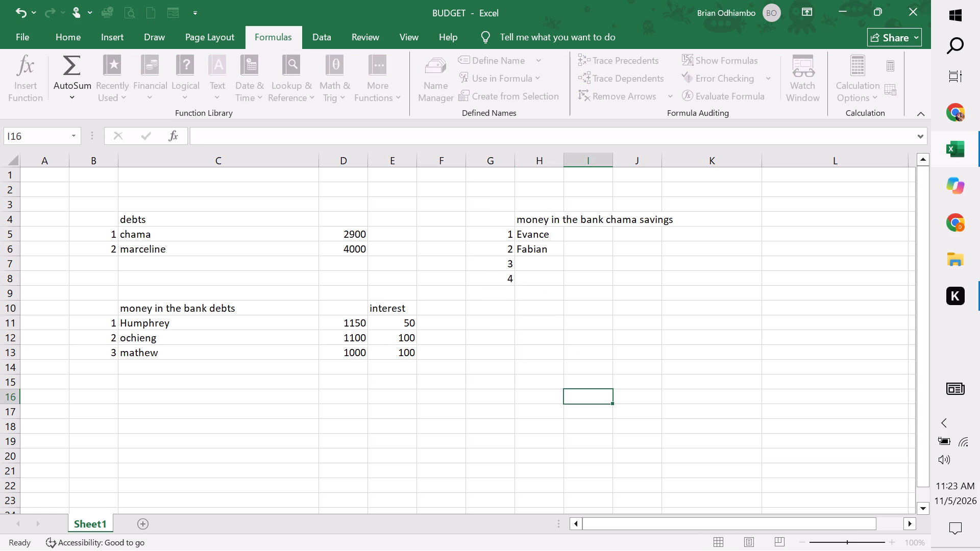
pyautogui.doubleClick(508, 295)
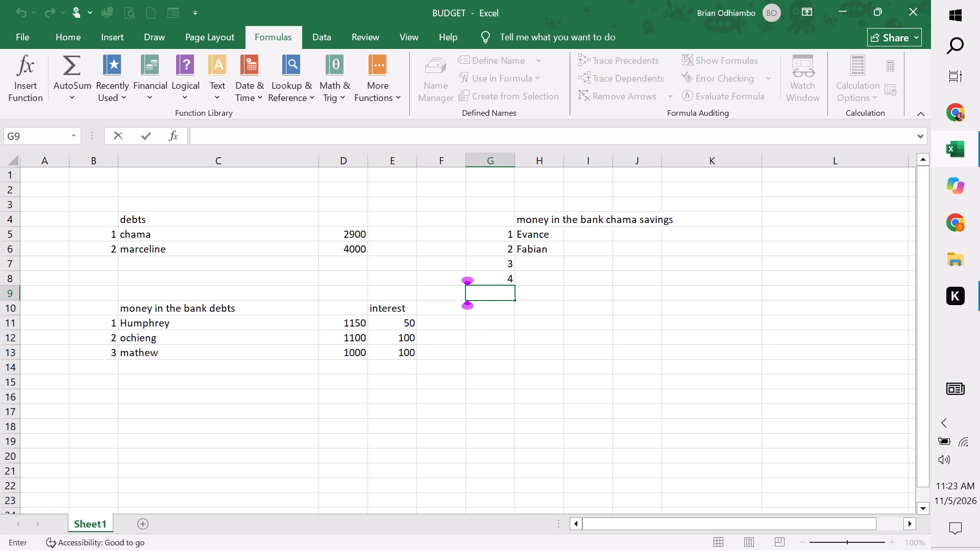
pyautogui.press('5')
pyautogui.click(547, 322)
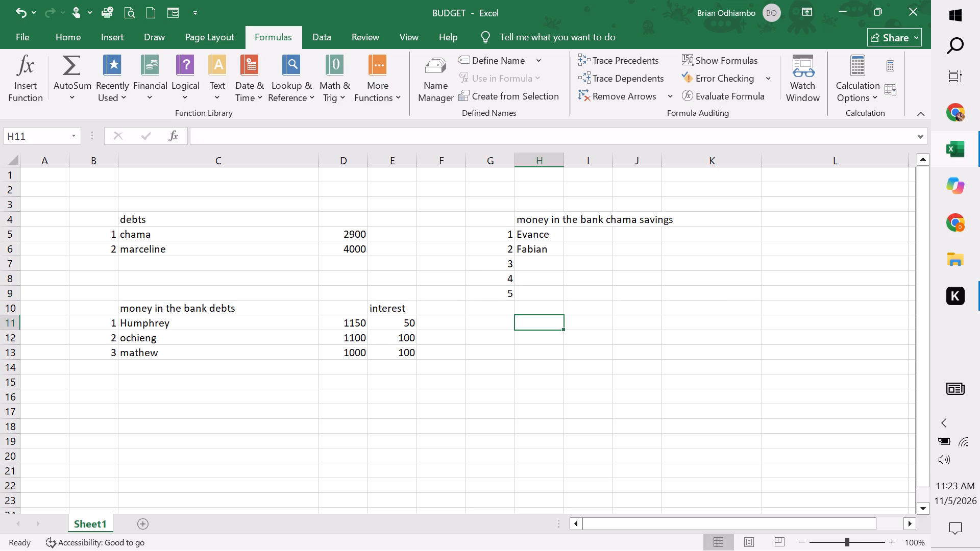
# Move the heading "money in the bank chama savings" up one row, from H4 to H3, by cutting and pasting it.
pyautogui.moveTo(521, 218); pyautogui.dragTo(579, 222)
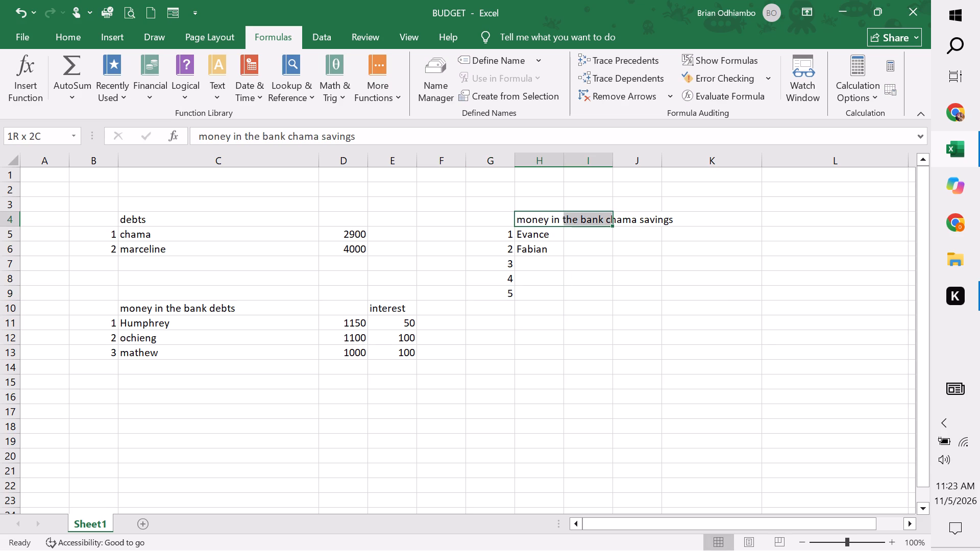
pyautogui.moveTo(579, 222); pyautogui.dragTo(648, 213)
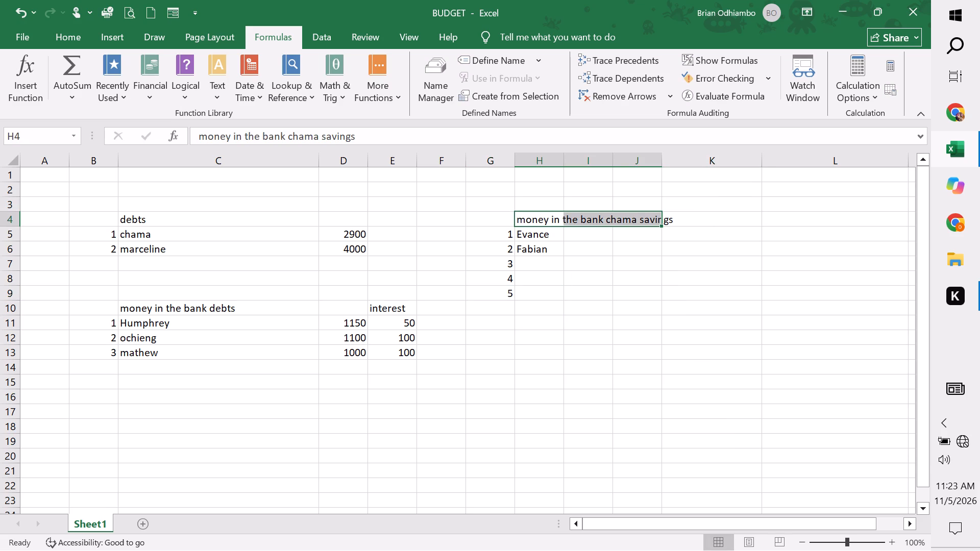
pyautogui.click(655, 253)
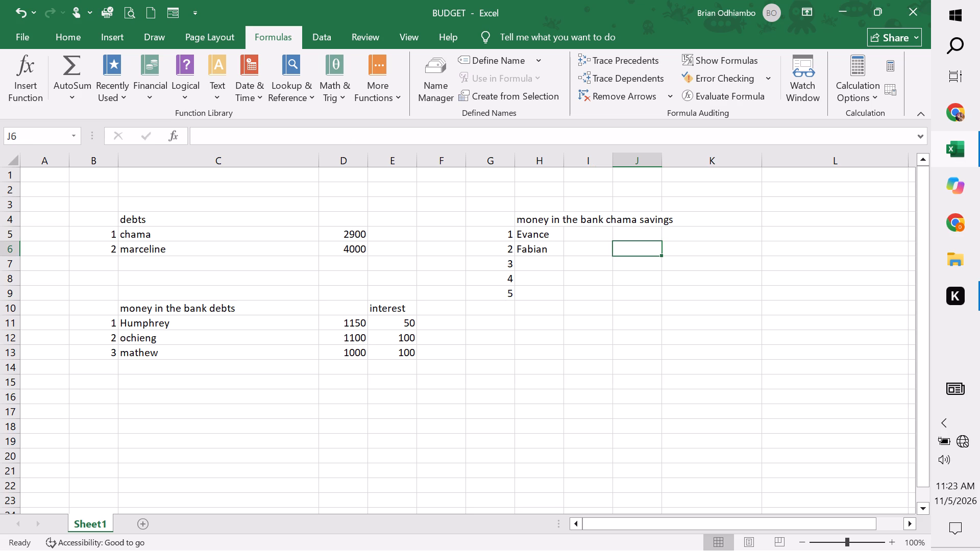
pyautogui.doubleClick(534, 268)
pyautogui.moveTo(524, 221); pyautogui.dragTo(652, 216)
pyautogui.click(652, 216)
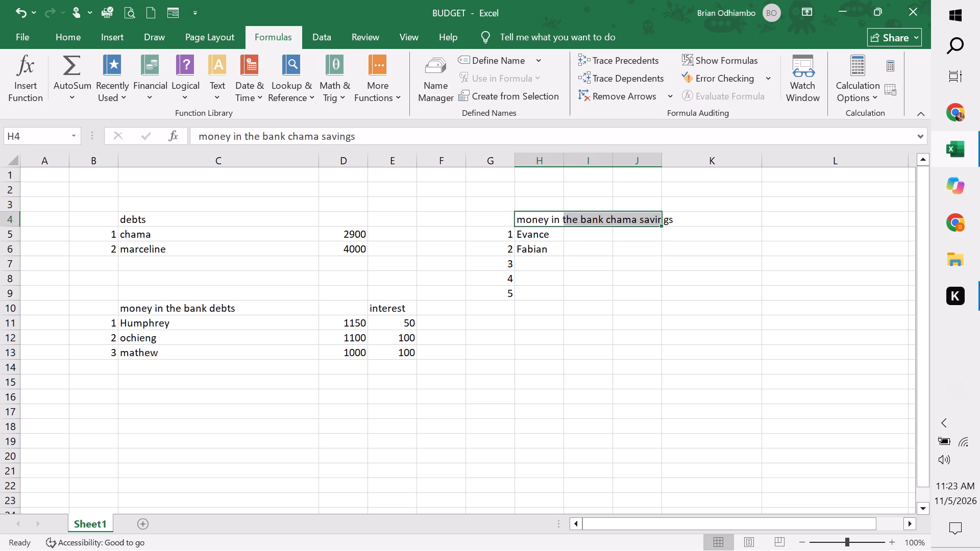
pyautogui.moveTo(590, 272); pyautogui.dragTo(524, 215)
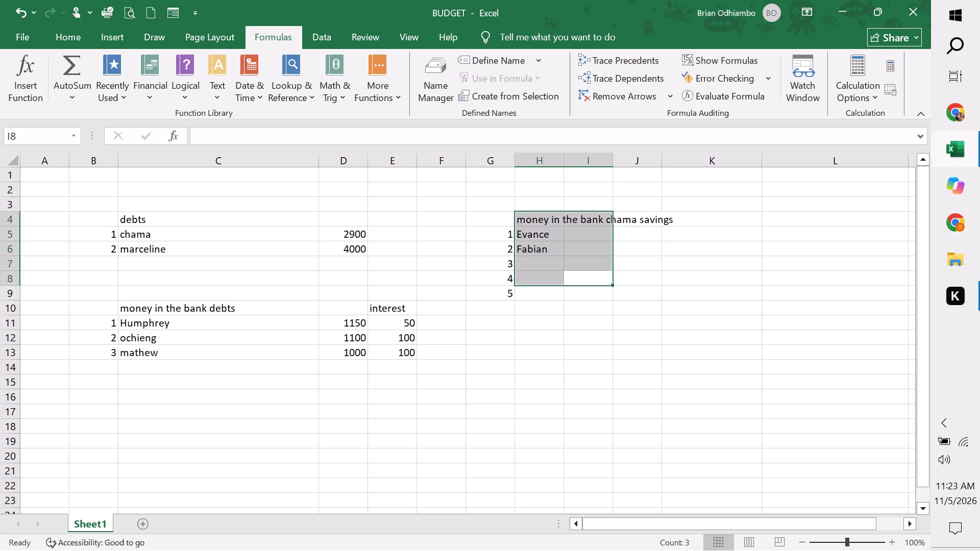
pyautogui.moveTo(524, 215); pyautogui.dragTo(668, 217)
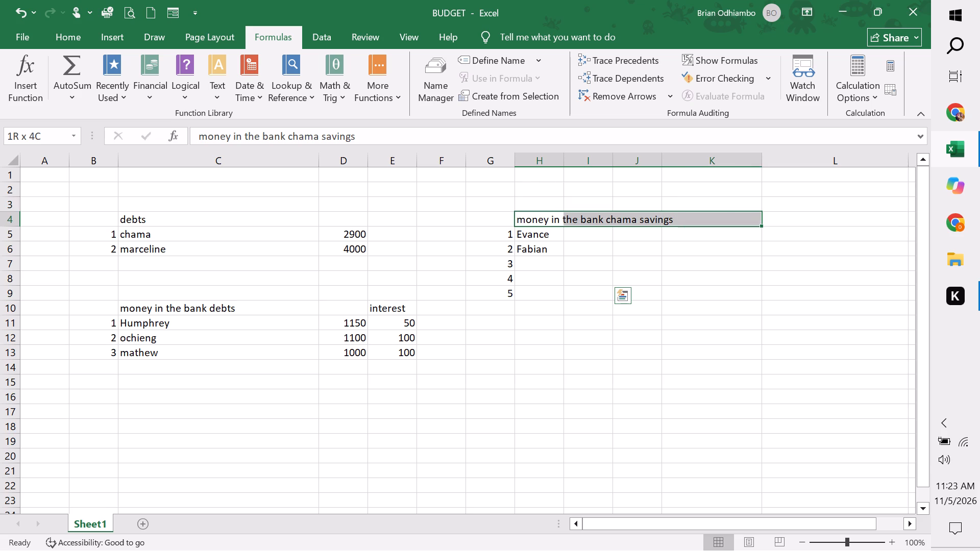
pyautogui.moveTo(668, 217); pyautogui.dragTo(666, 220)
pyautogui.moveTo(666, 220); pyautogui.dragTo(664, 220)
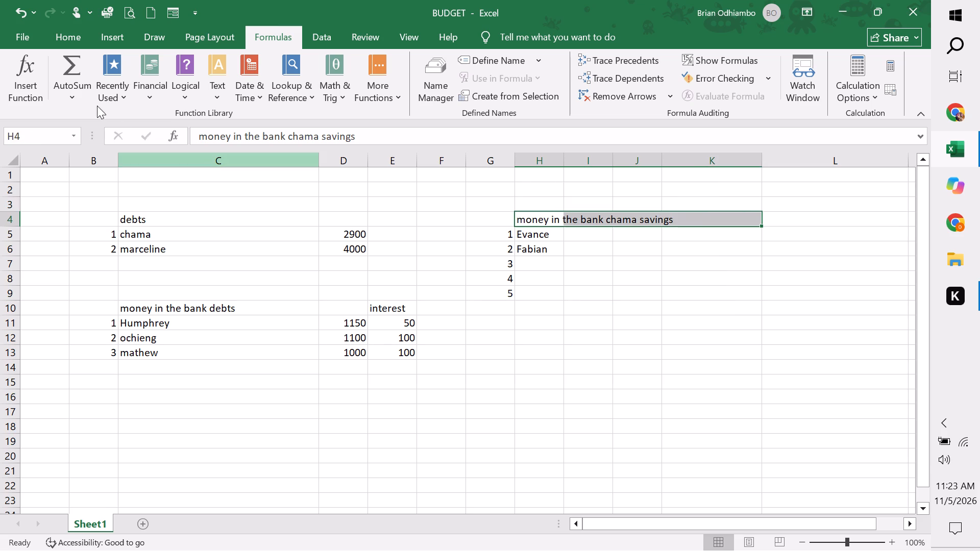
pyautogui.click(30, 40)
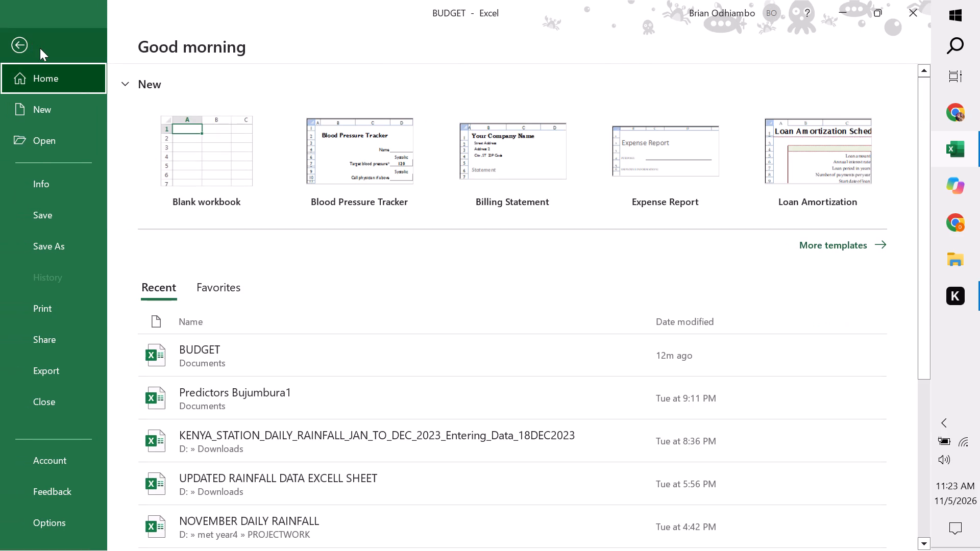
pyautogui.click(21, 50)
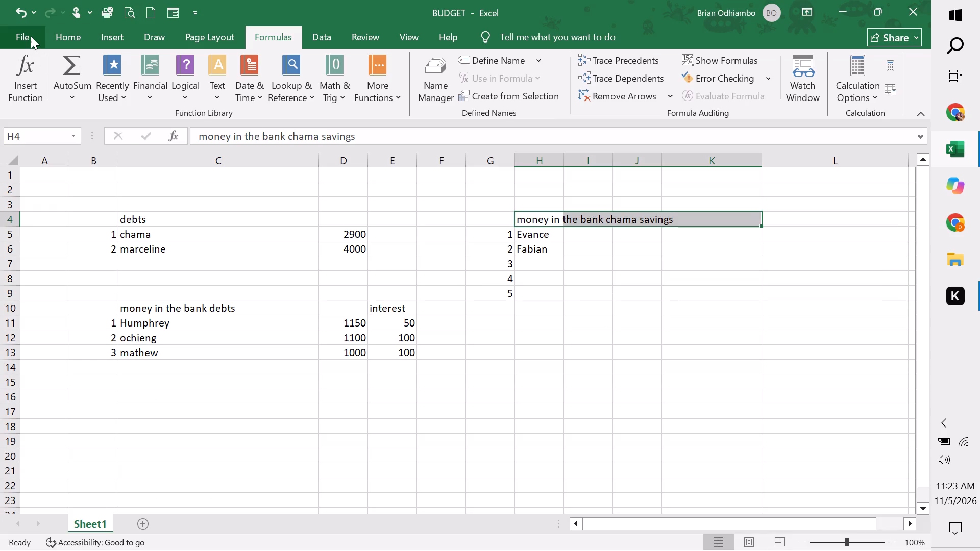
pyautogui.click(55, 36)
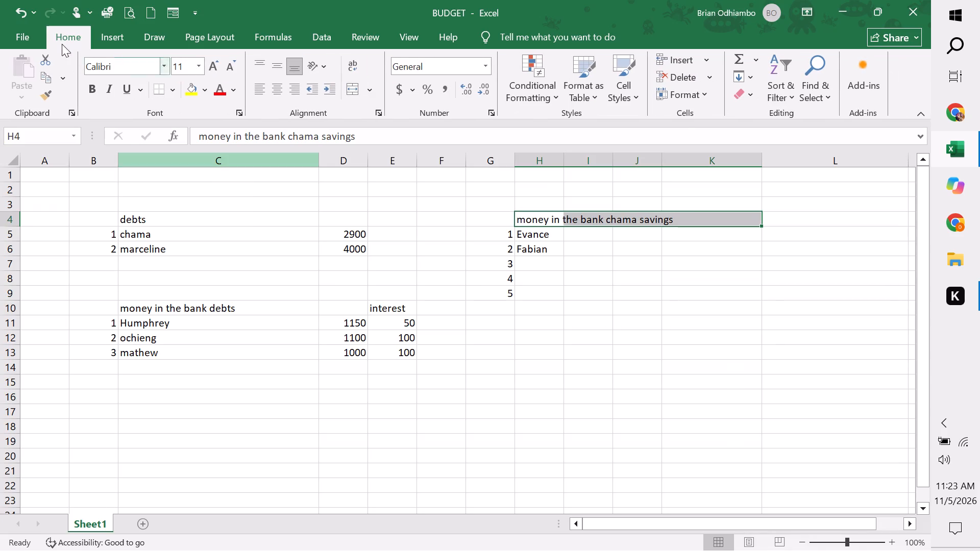
pyautogui.click(40, 52)
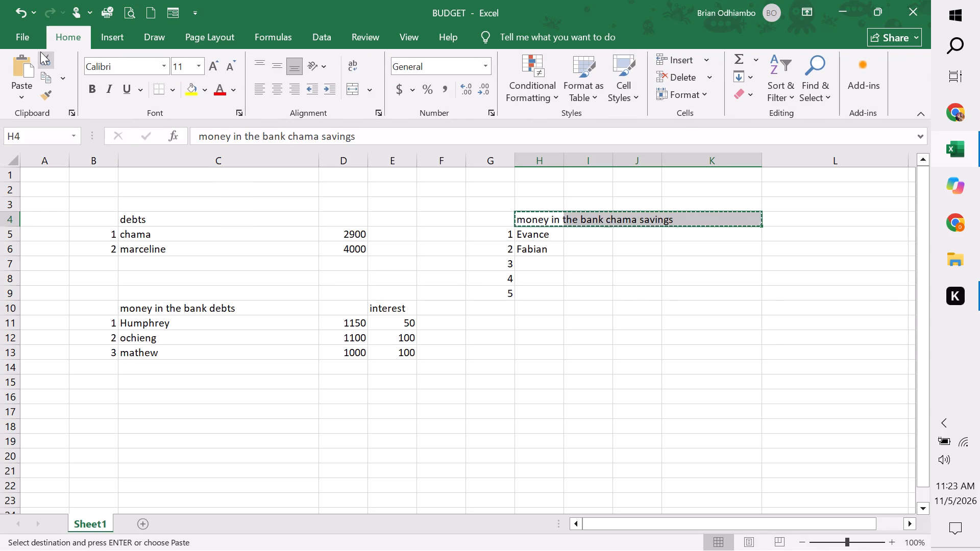
pyautogui.click(533, 202)
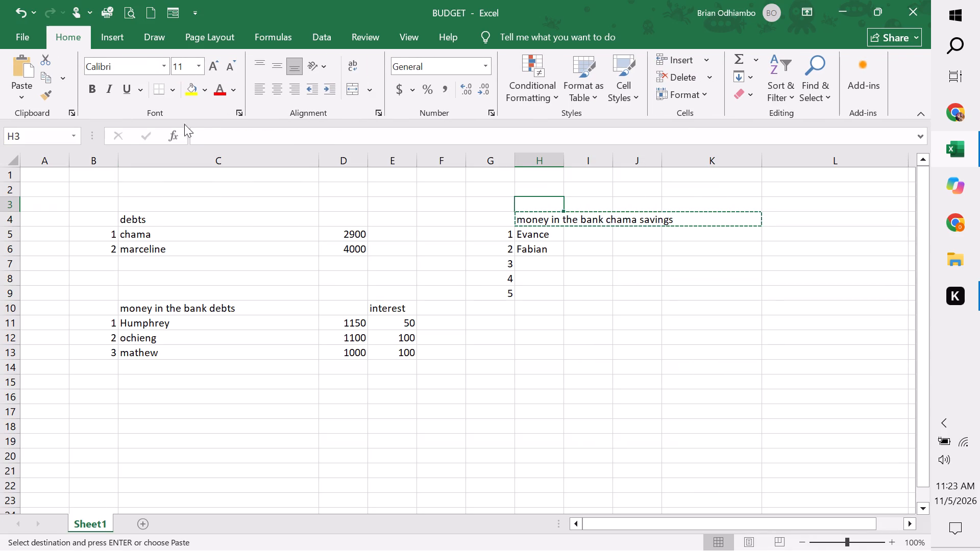
pyautogui.click(29, 69)
pyautogui.click(634, 429)
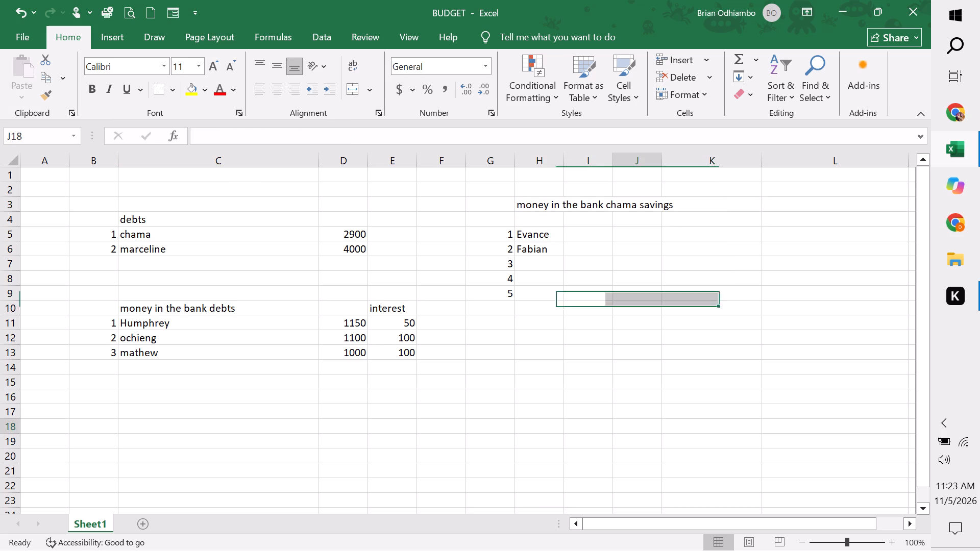
# Add the column headings "name" in H4 and "ksh" in I4 to the chama savings list.
pyautogui.doubleClick(538, 221)
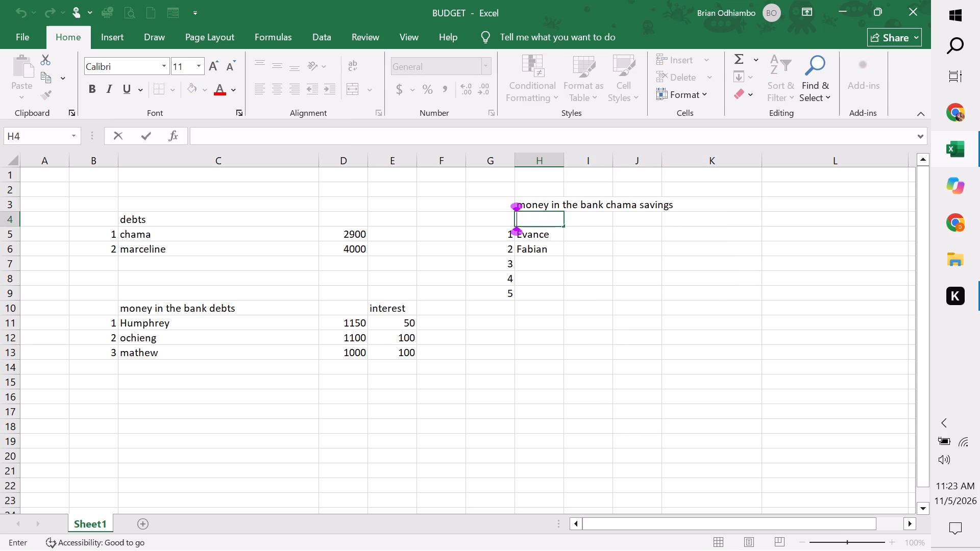
pyautogui.write('name')
pyautogui.click(622, 304)
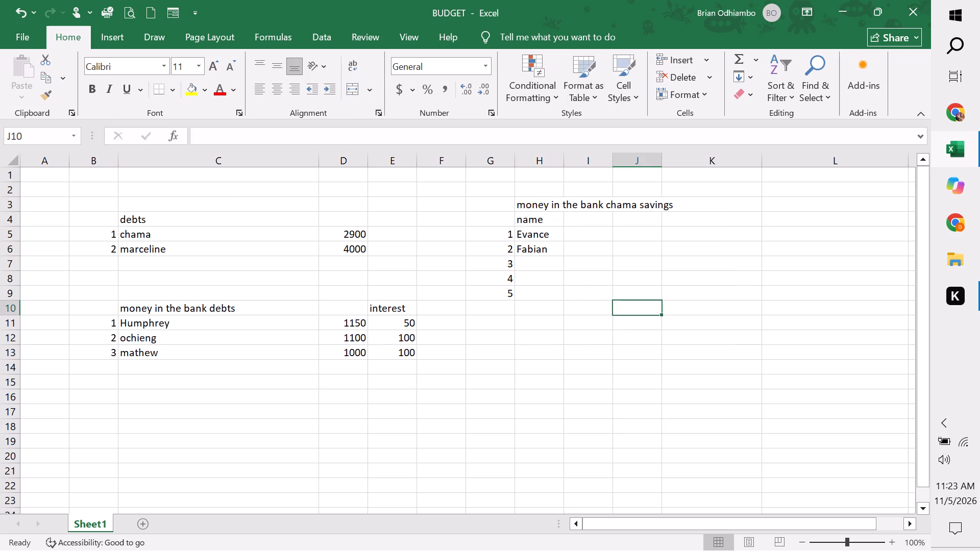
pyautogui.click(584, 228)
pyautogui.doubleClick(584, 218)
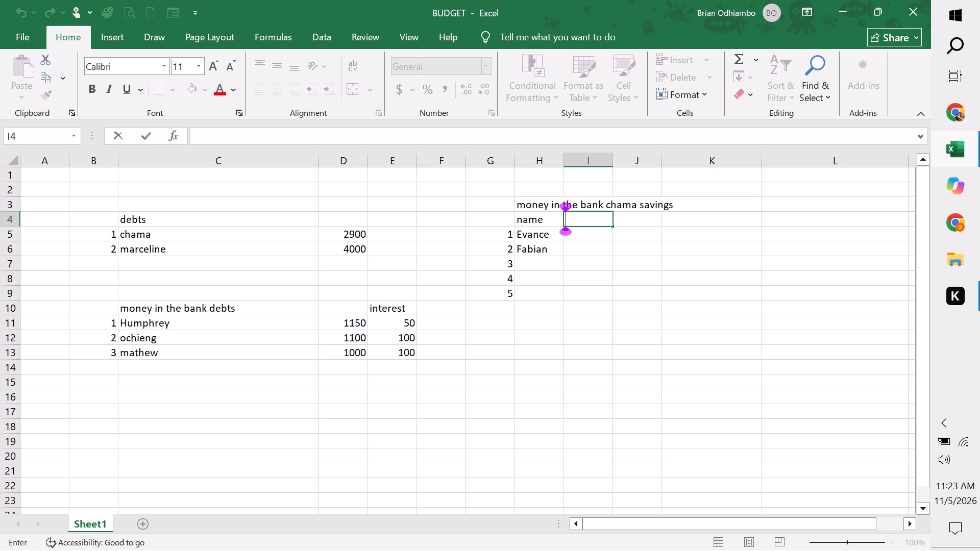
pyautogui.write('ks')
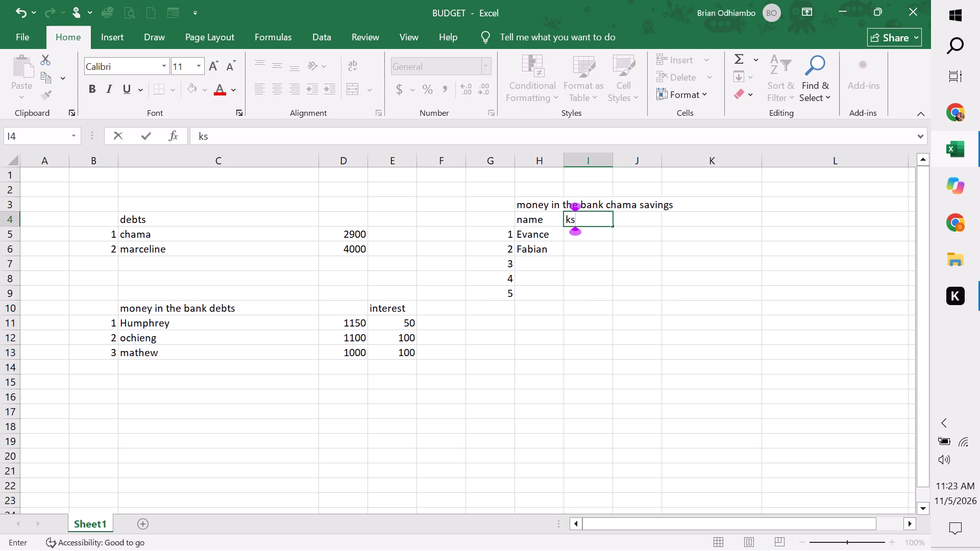
pyautogui.press('h')
pyautogui.click(605, 340)
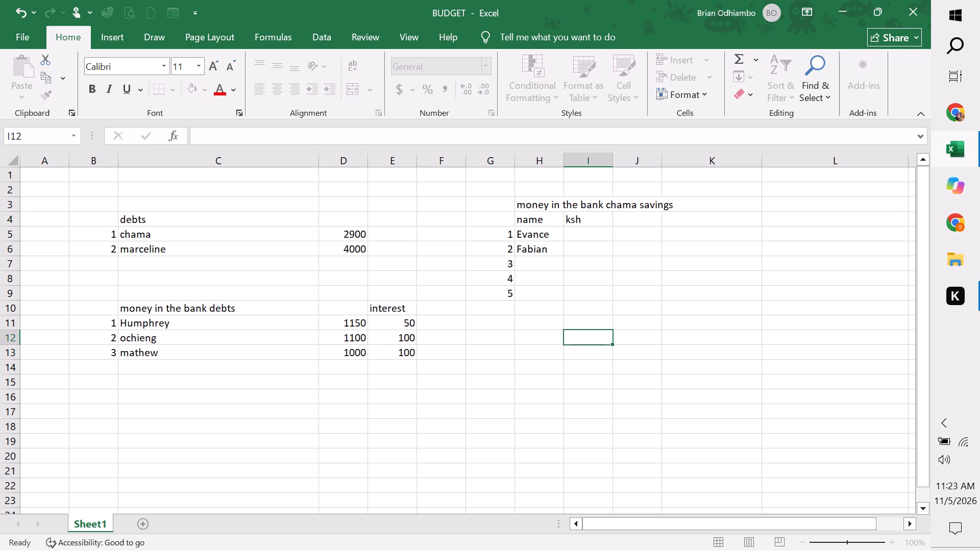
# Enter the name nicholas in cell H7 as entry 3 of the chama savings list.
pyautogui.click(592, 244)
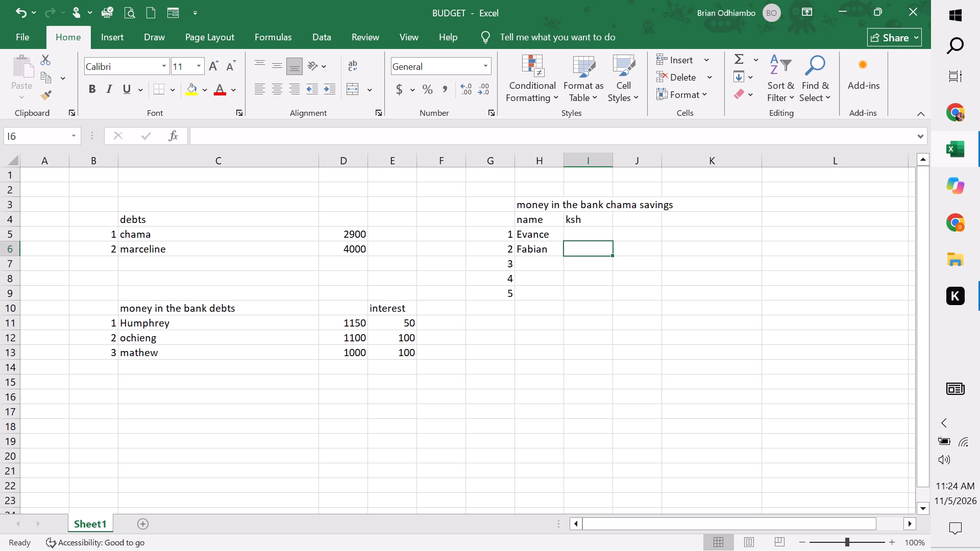
pyautogui.click(540, 271)
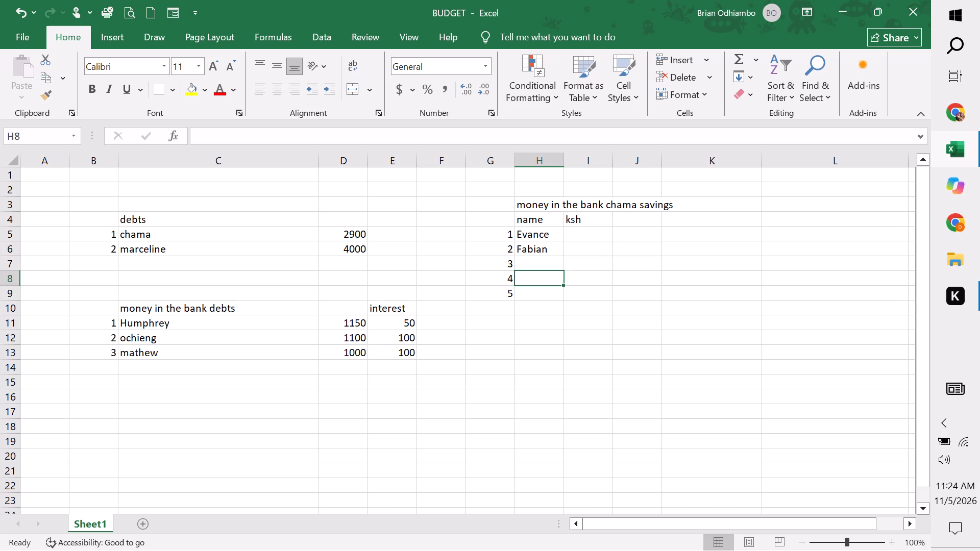
pyautogui.doubleClick(540, 267)
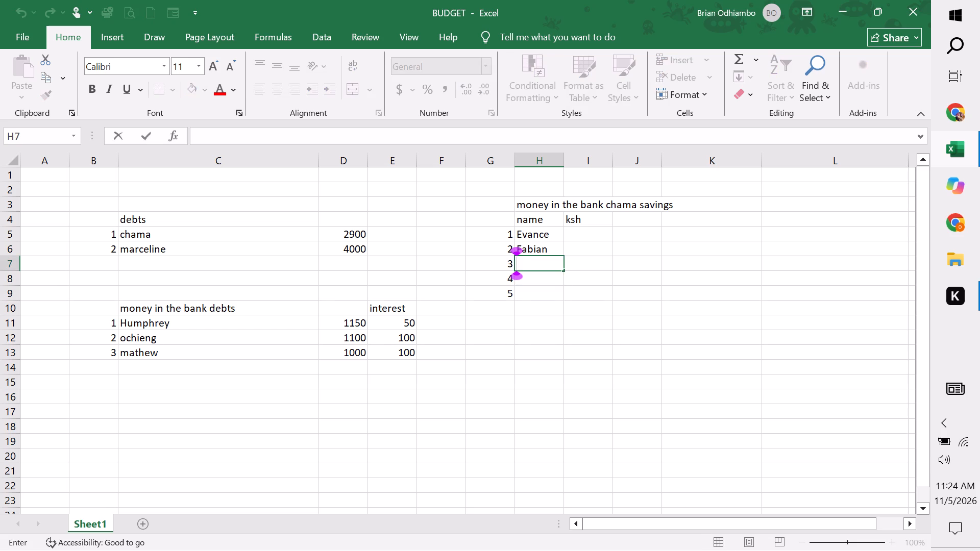
pyautogui.write('nicholas')
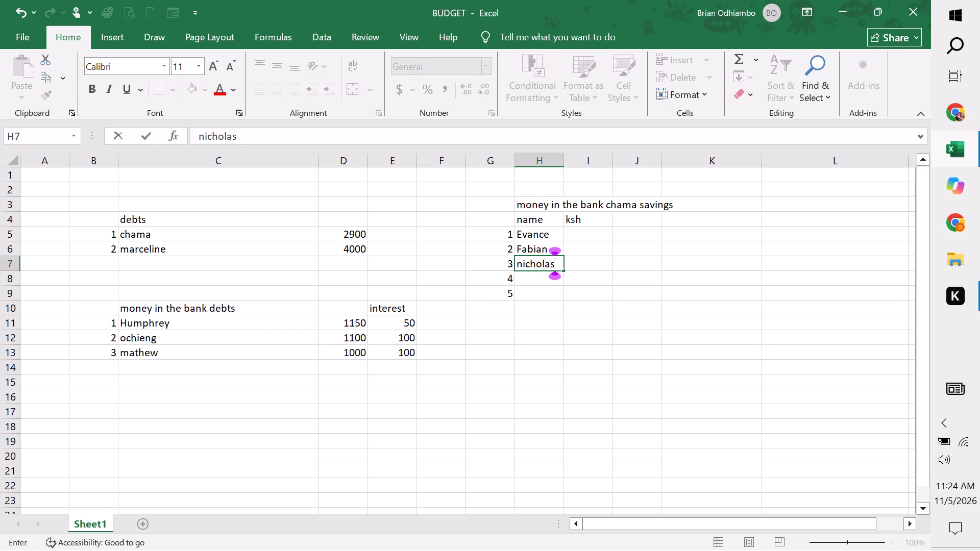
pyautogui.click(494, 355)
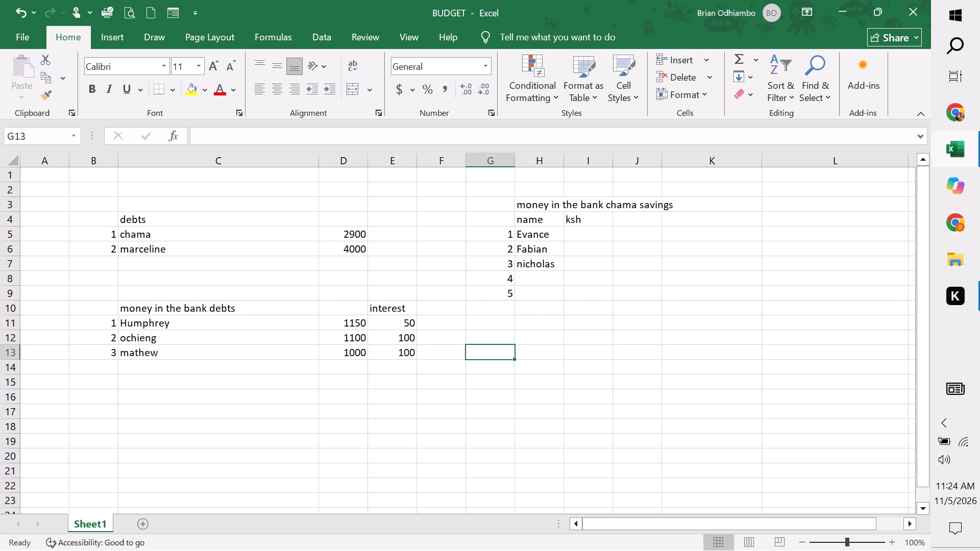
# Add entry 4 to the bank debts list in row 14: benedict, amount 500, interest 100.
pyautogui.click(108, 374)
pyautogui.press('4')
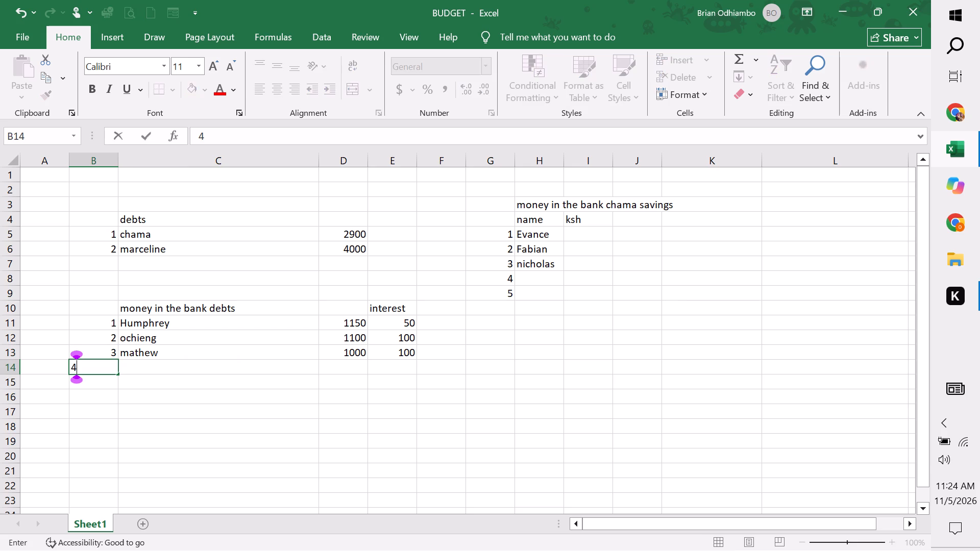
pyautogui.click(160, 385)
pyautogui.doubleClick(137, 367)
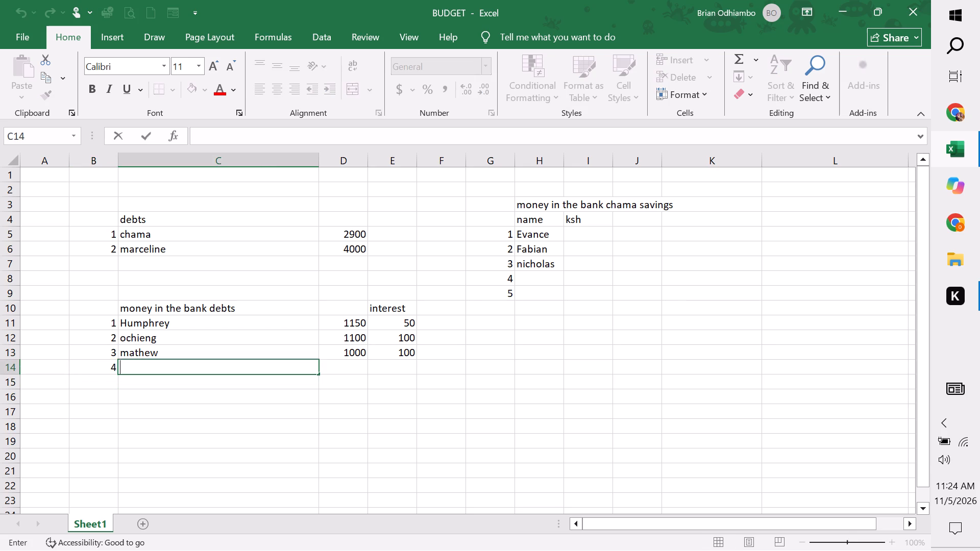
pyautogui.write('benedict')
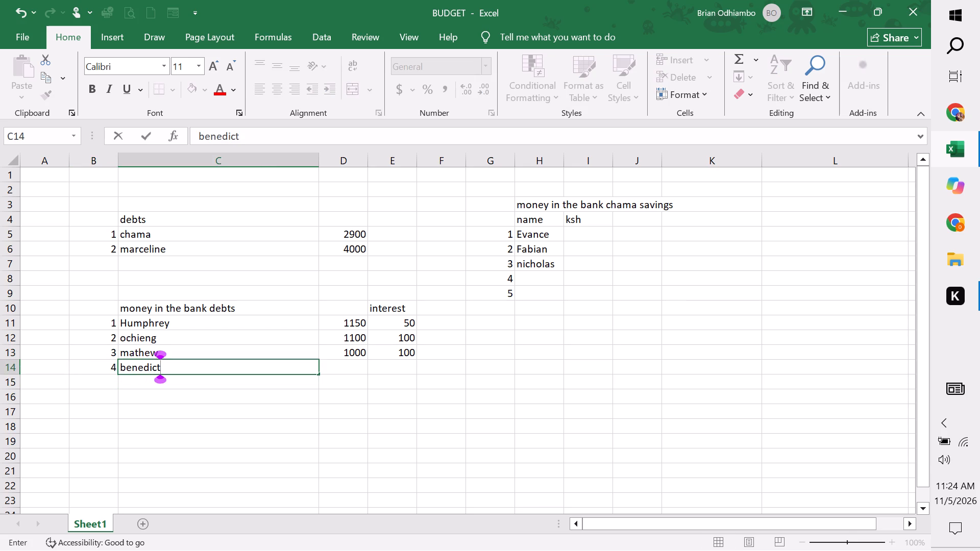
pyautogui.click(275, 487)
pyautogui.doubleClick(348, 368)
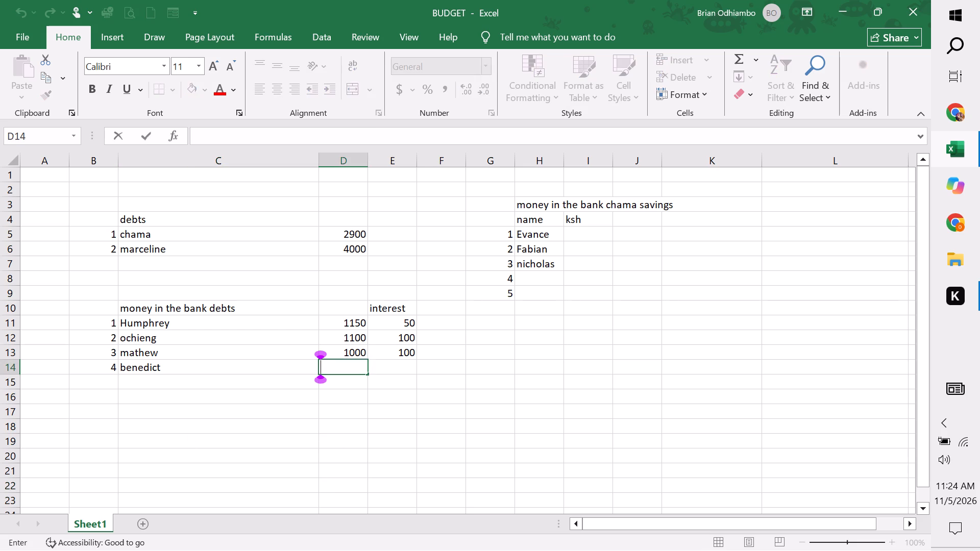
pyautogui.write('500')
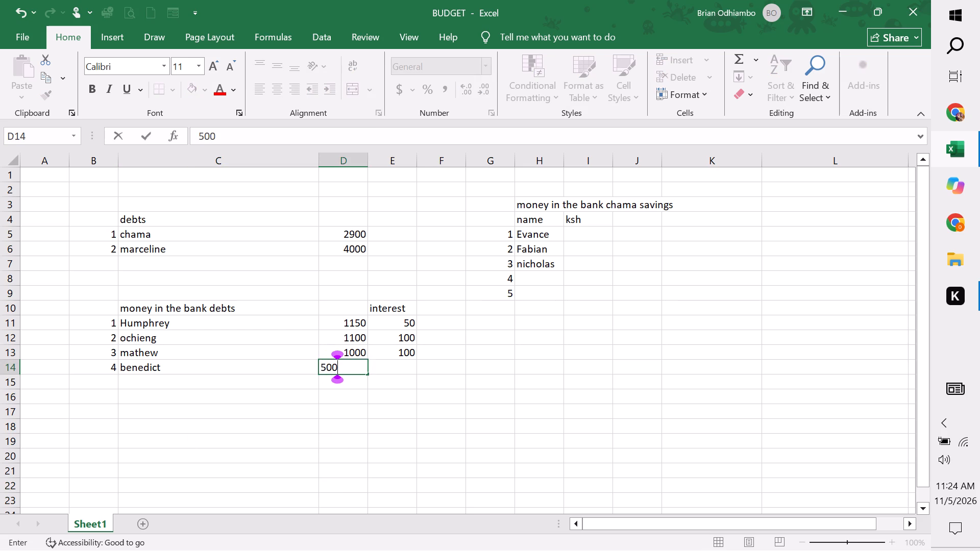
pyautogui.click(385, 413)
pyautogui.doubleClick(397, 366)
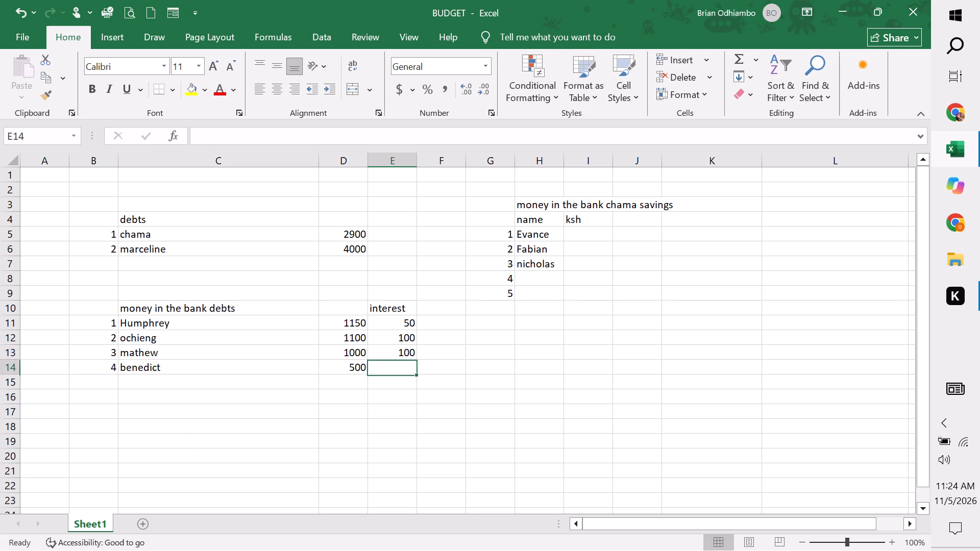
pyautogui.write('100')
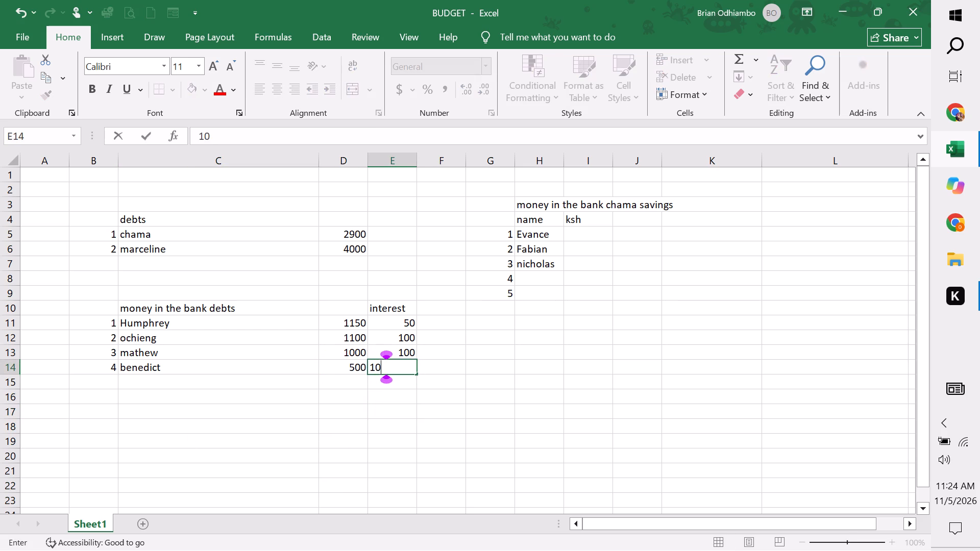
pyautogui.click(392, 446)
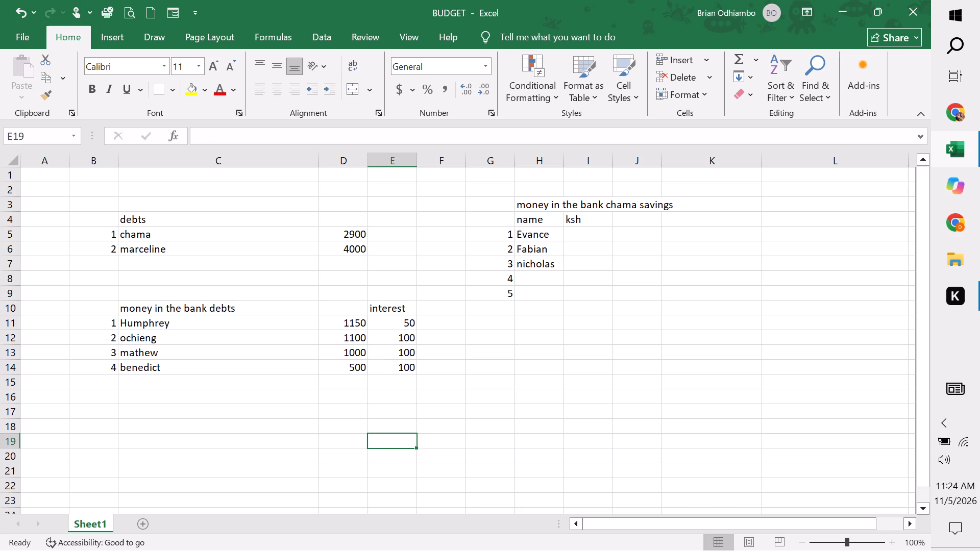
# Enter the names brian in H8 and enoch in H9 as entries 4 and 5 of the chama savings list.
pyautogui.click(549, 384)
pyautogui.doubleClick(532, 281)
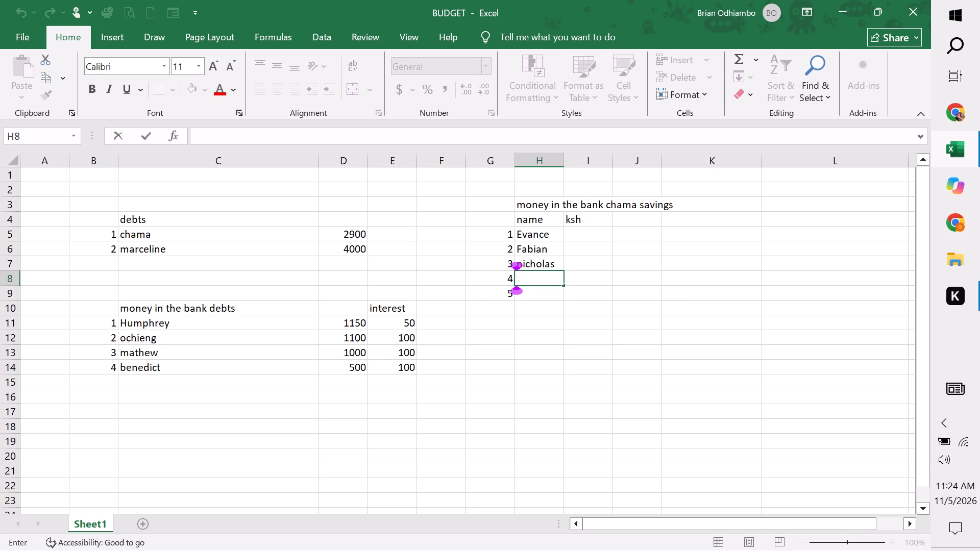
pyautogui.write('brian')
pyautogui.click(532, 281)
pyautogui.click(537, 317)
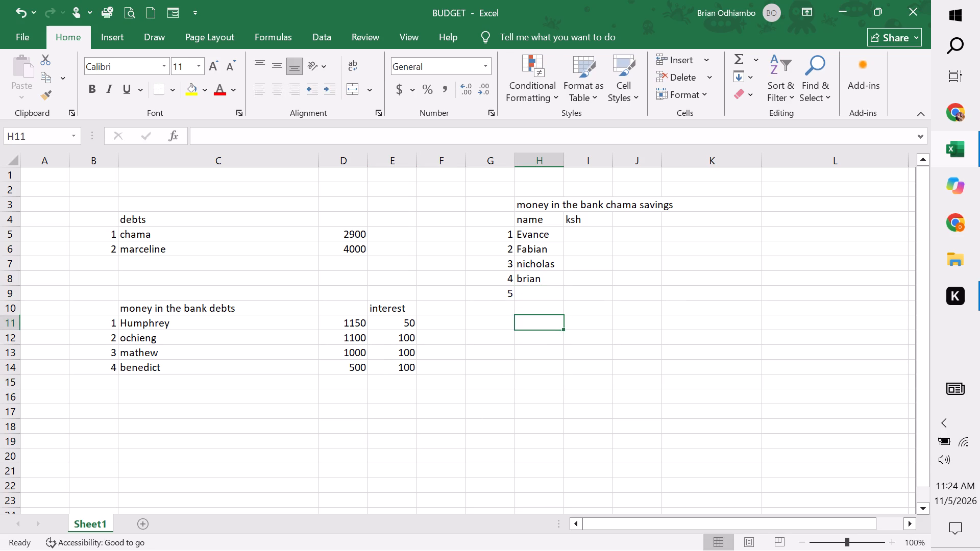
pyautogui.doubleClick(537, 295)
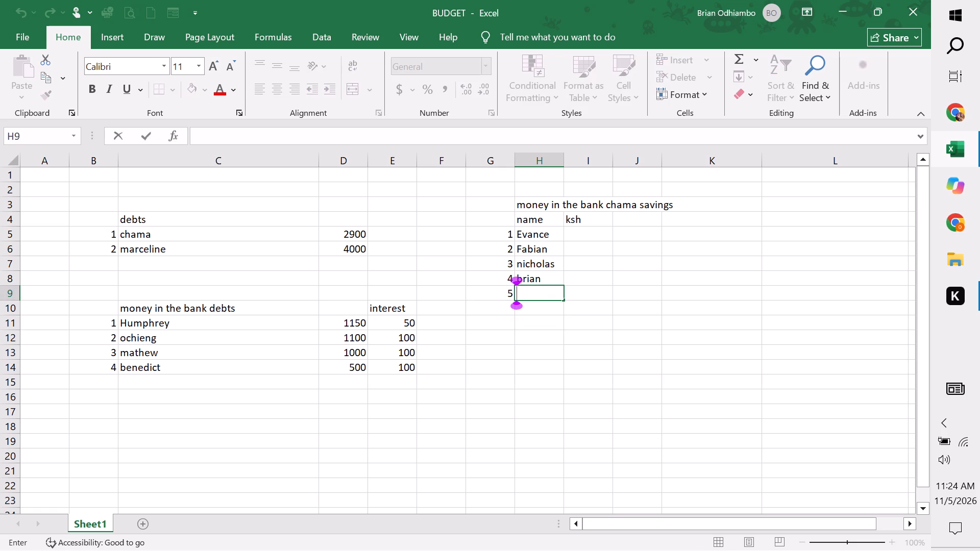
pyautogui.write('enoch')
pyautogui.click(527, 369)
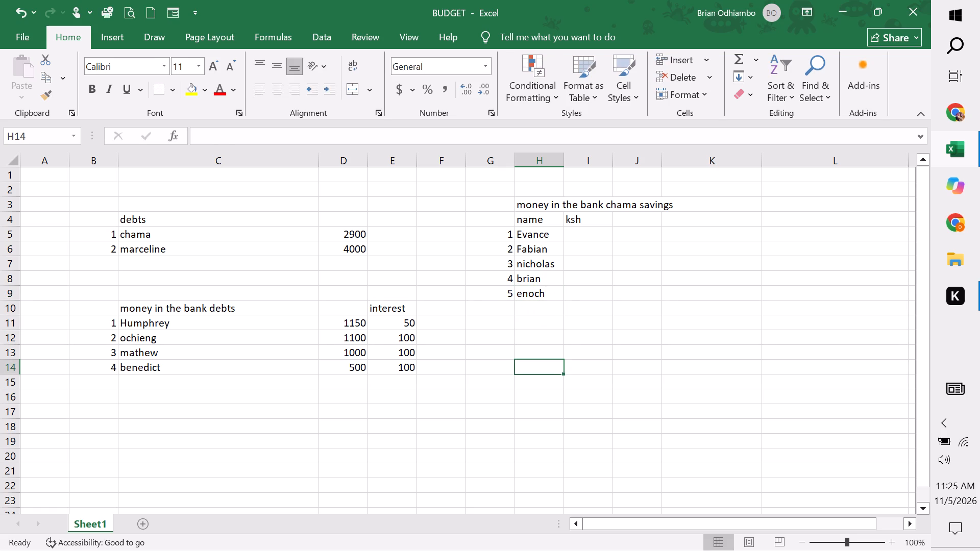
# Add entry 6 to the chama savings list in row 10, with the name benedict.
pyautogui.click(508, 305)
pyautogui.press('6')
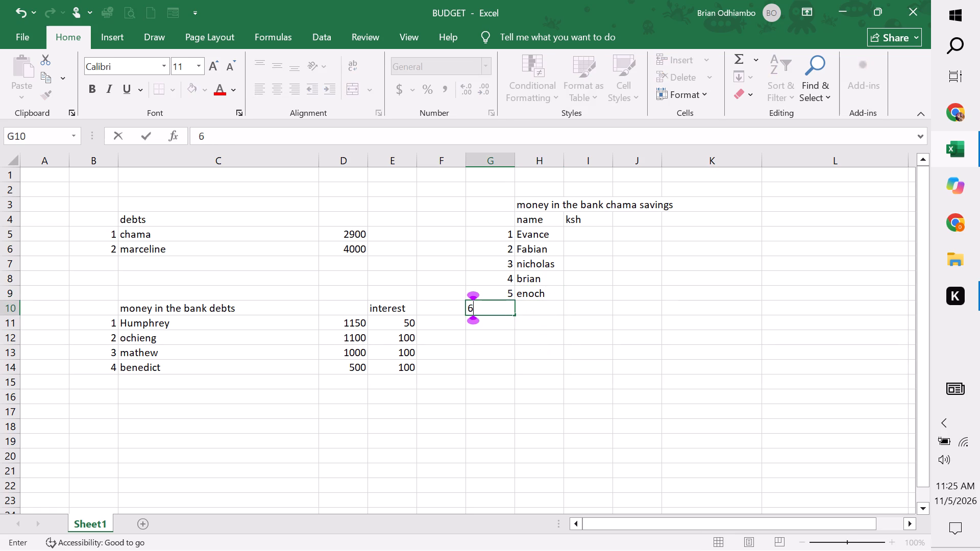
pyautogui.click(636, 407)
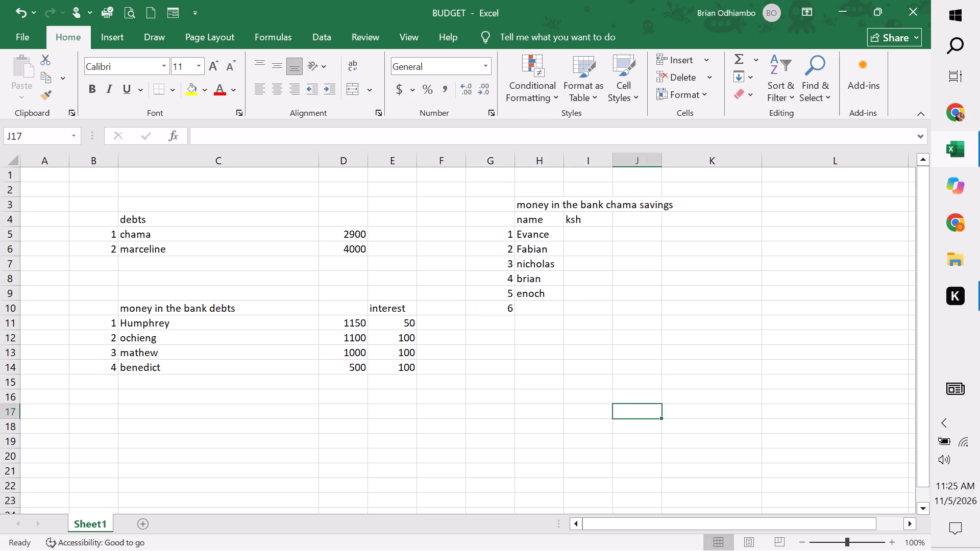
pyautogui.click(533, 307)
pyautogui.write('benedict')
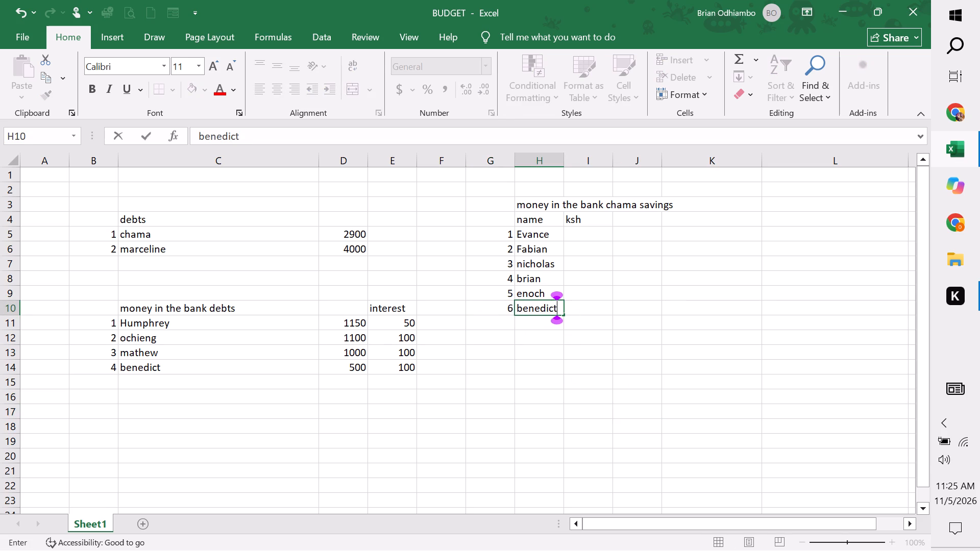
pyautogui.moveTo(542, 375); pyautogui.dragTo(505, 330)
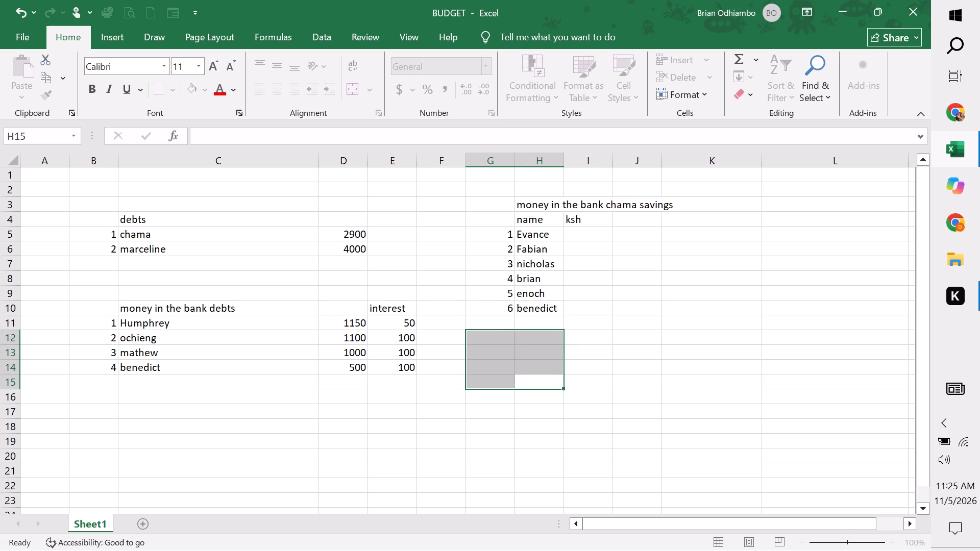
# Add entry 7 to the chama savings list in row 11, with the name humphrey.
pyautogui.click(505, 330)
pyautogui.doubleClick(505, 326)
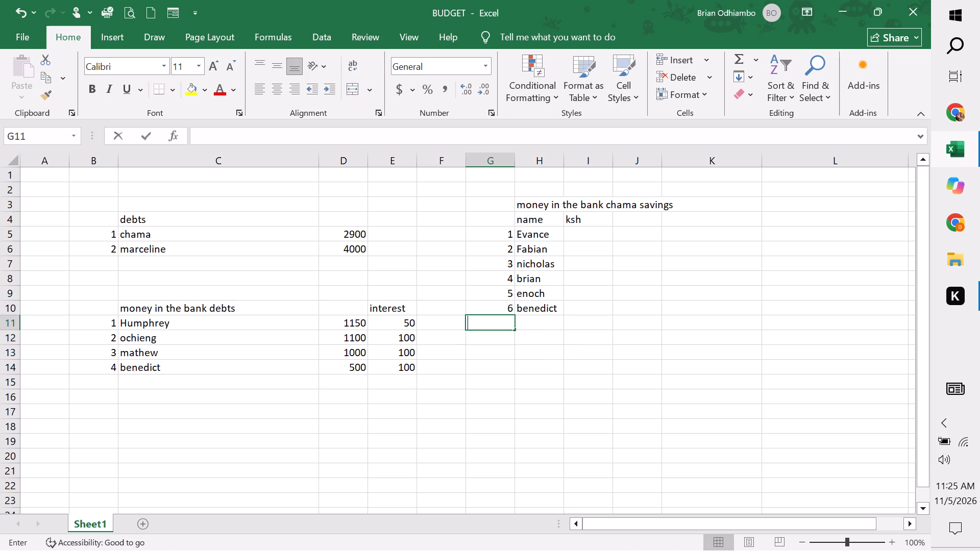
pyautogui.press('7')
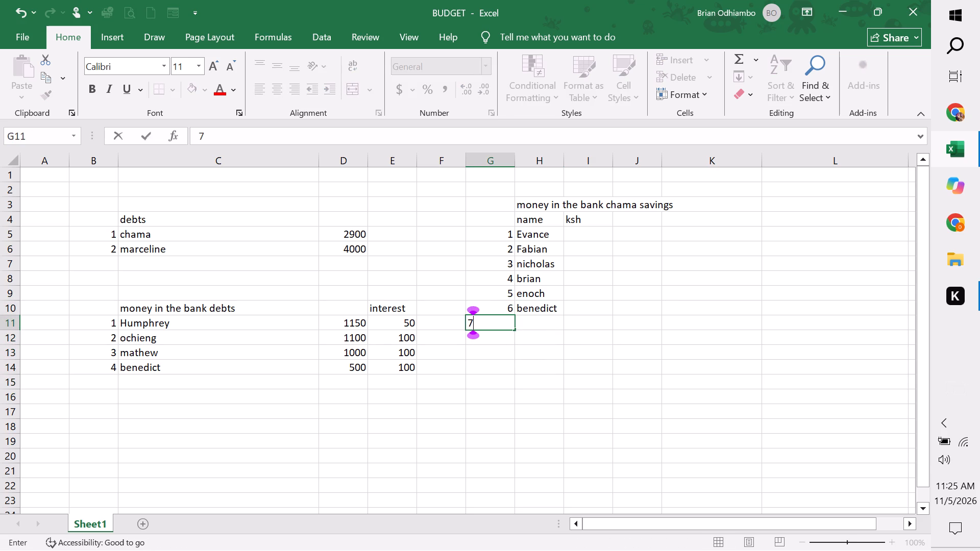
pyautogui.click(610, 341)
pyautogui.doubleClick(537, 325)
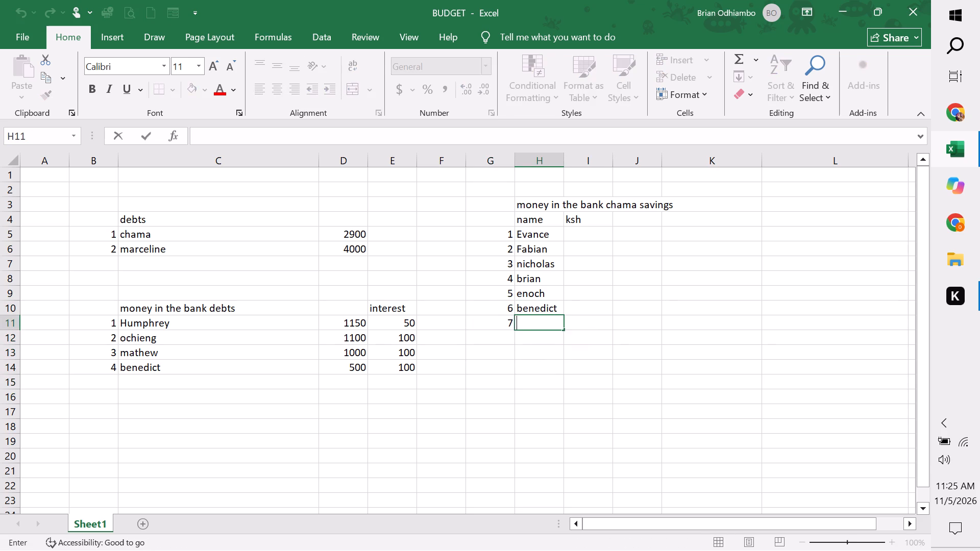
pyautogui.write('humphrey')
pyautogui.click(522, 383)
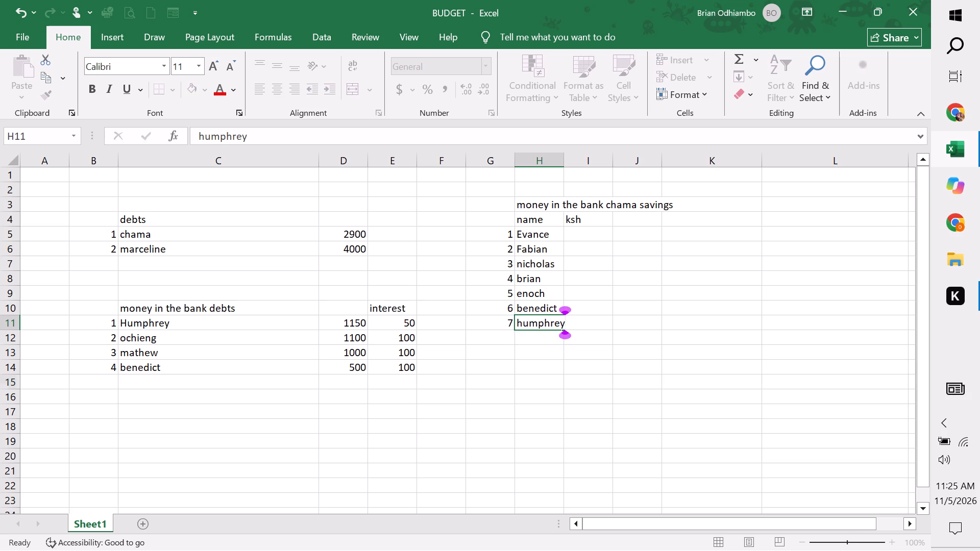
# Add entry 8 to the chama savings list in row 12, with the name mathew.
pyautogui.doubleClick(507, 335)
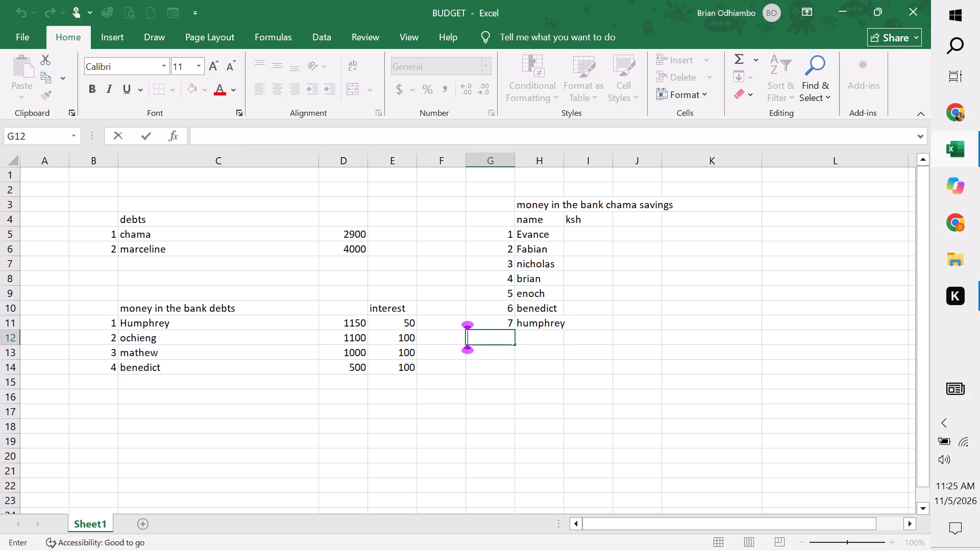
pyautogui.press('8')
pyautogui.click(550, 417)
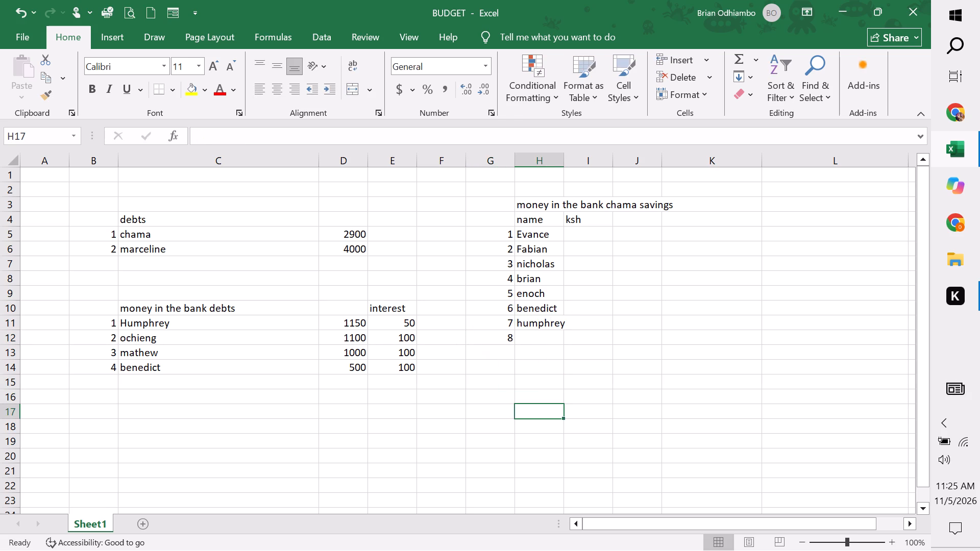
pyautogui.doubleClick(536, 342)
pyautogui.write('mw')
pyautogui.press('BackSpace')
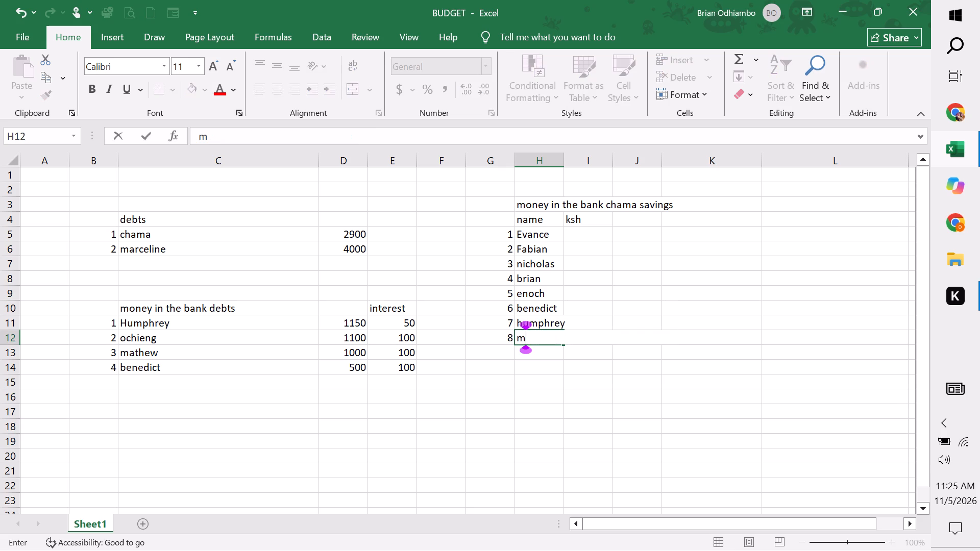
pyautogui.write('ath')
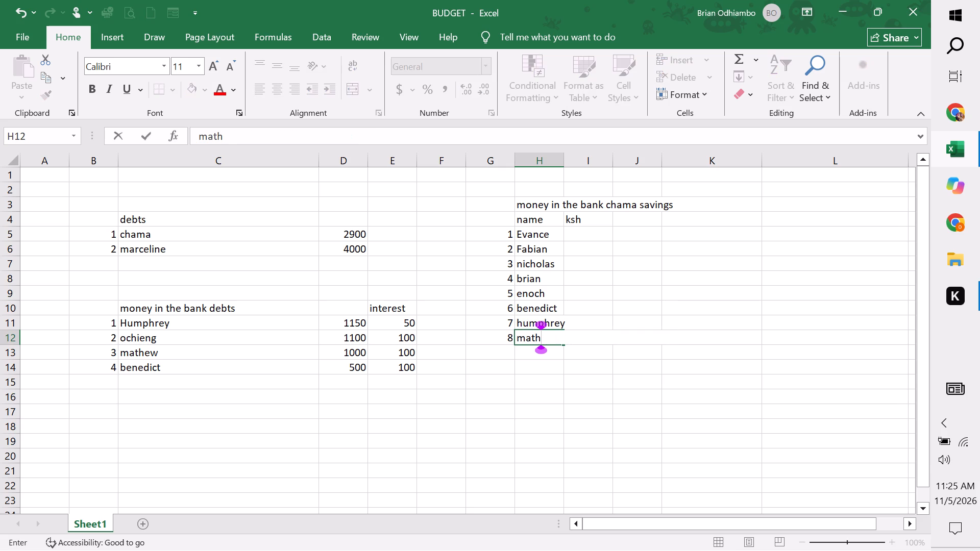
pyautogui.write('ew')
pyautogui.click(567, 402)
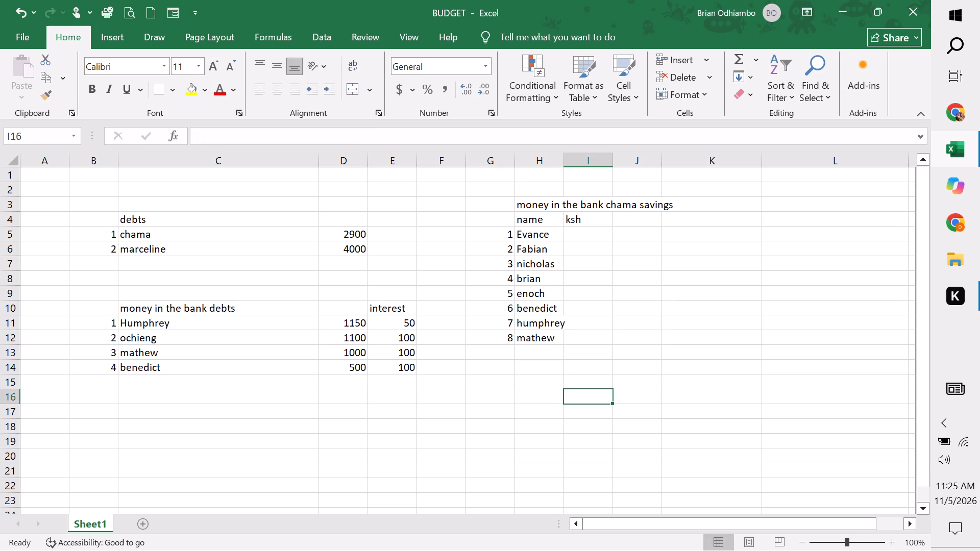
# Select the ksh cell I5 for the first entry, Evance, in the chama savings list.
pyautogui.click(603, 303)
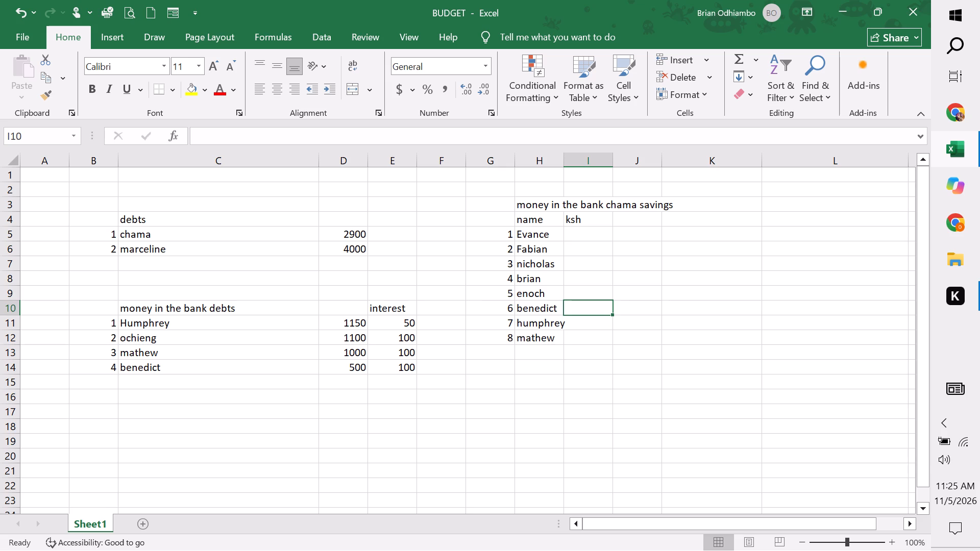
pyautogui.click(569, 232)
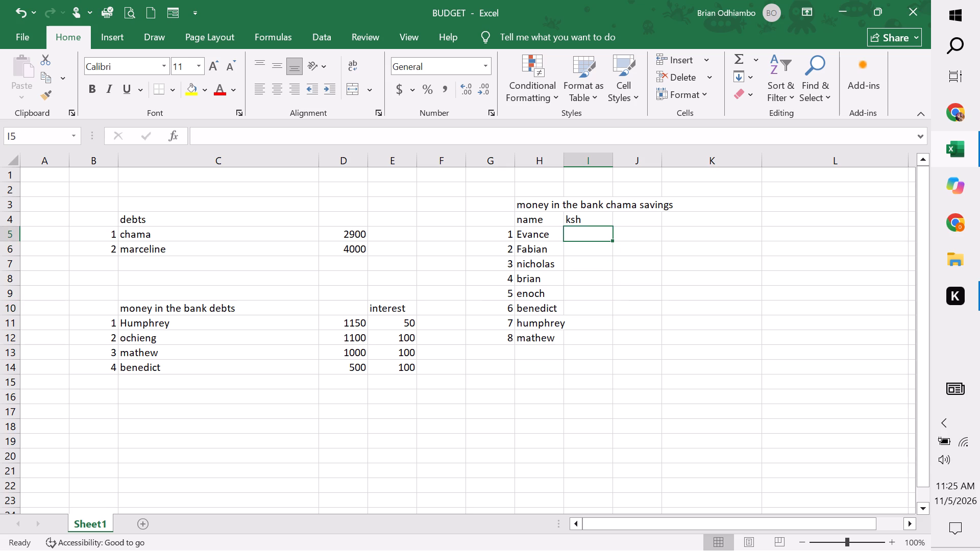
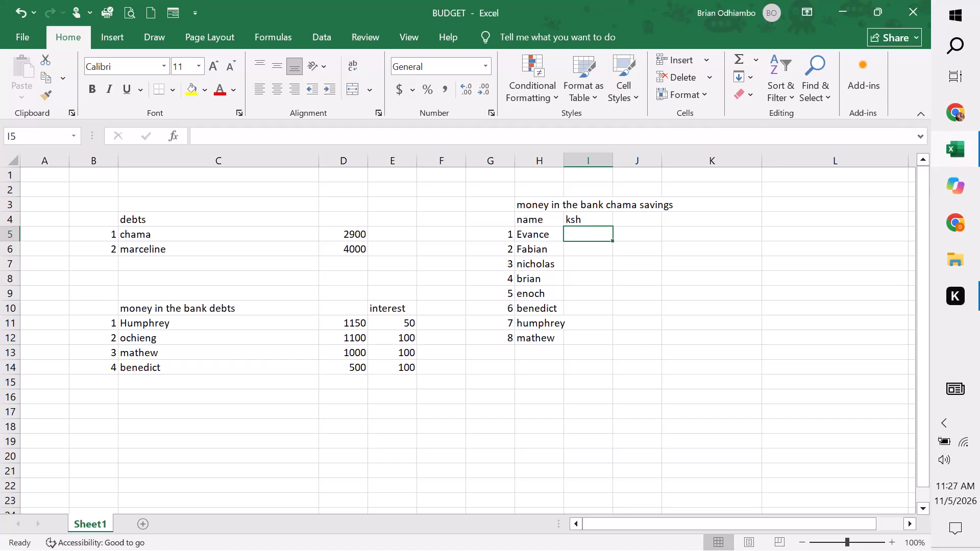
# Enter 3000 as the ksh amount for both Evance and Fabian in I5 and I6 of the chama savings list.
pyautogui.click(598, 238)
pyautogui.doubleClick(598, 238)
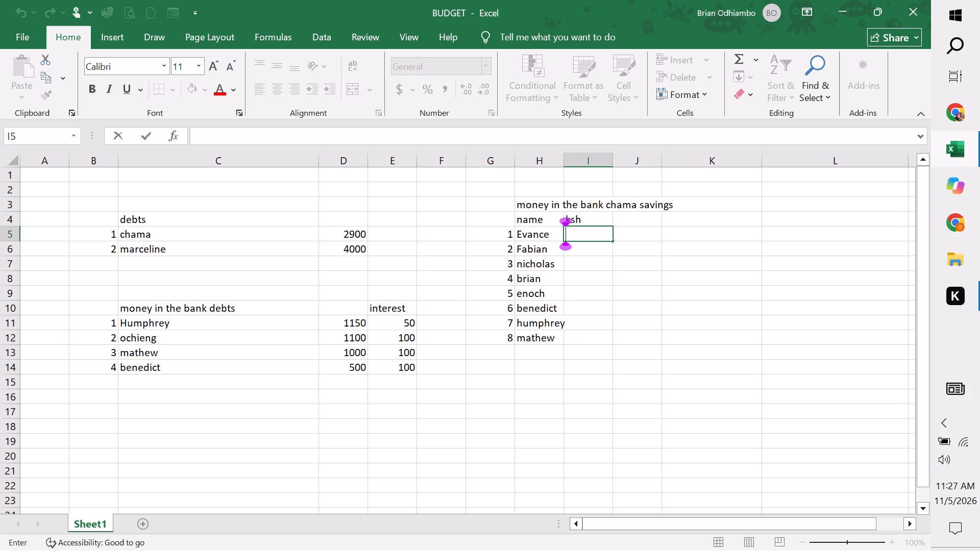
pyautogui.press('4')
pyautogui.press('BackSpace')
pyautogui.write('3000')
pyautogui.click(586, 280)
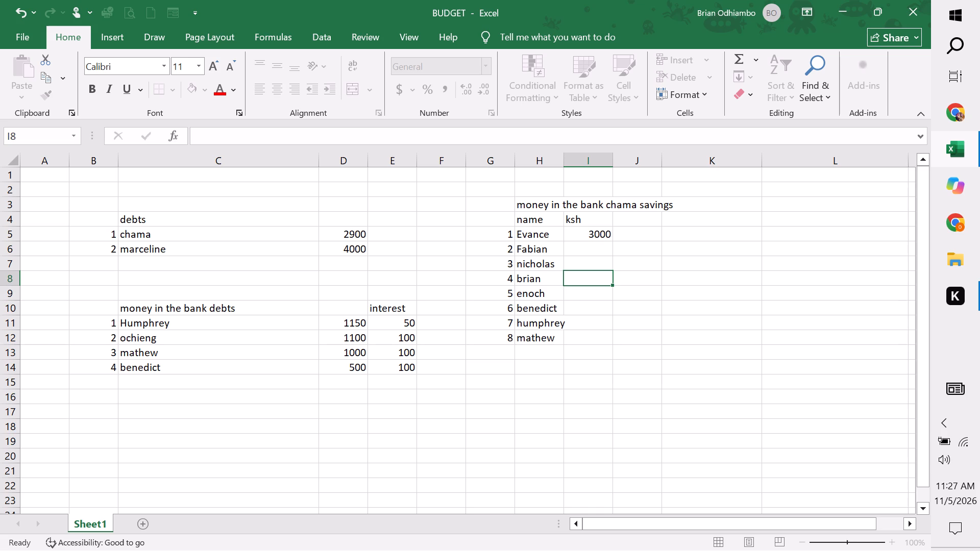
pyautogui.click(581, 250)
pyautogui.write('3000')
pyautogui.click(562, 371)
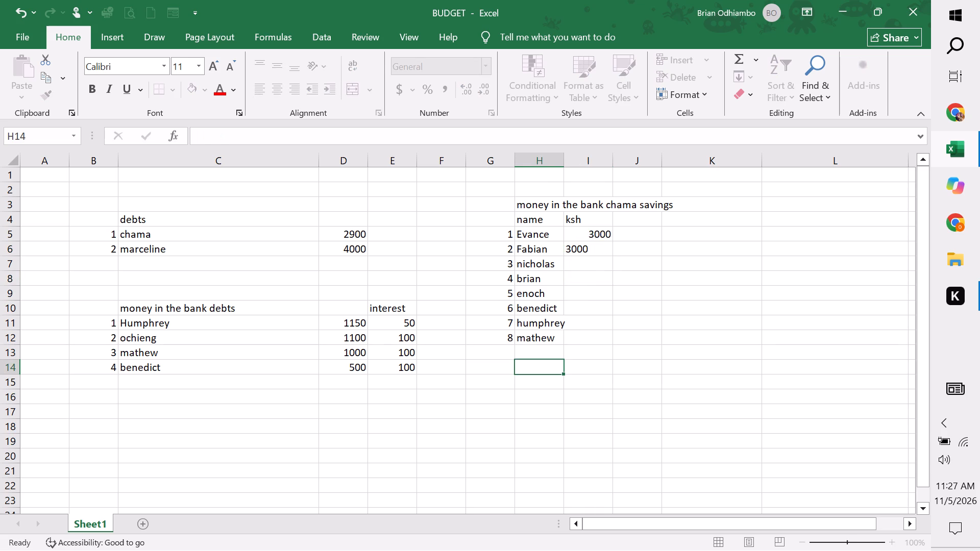
# Enter 2500 as the ksh amount for both nicholas and brian in I7 and I8.
pyautogui.click(571, 260)
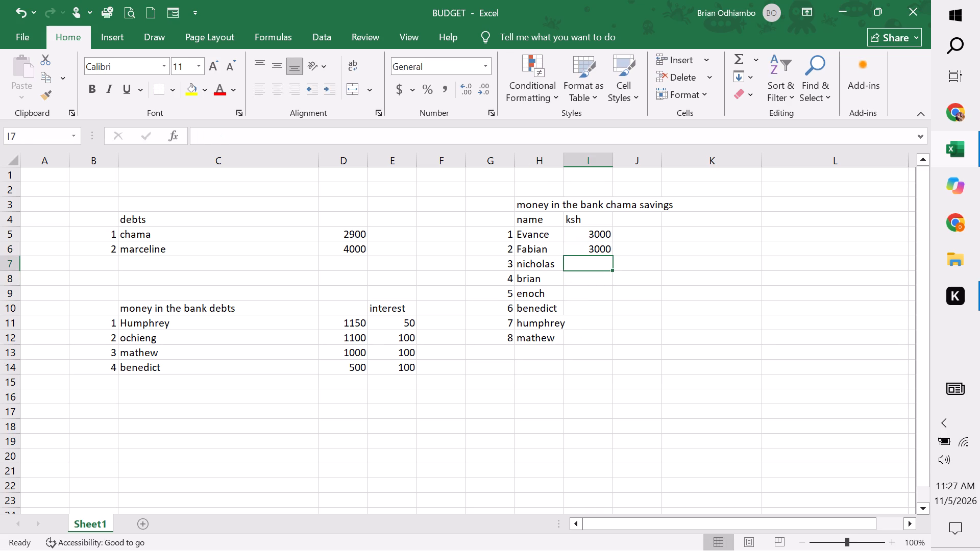
pyautogui.write('2500')
pyautogui.click(580, 340)
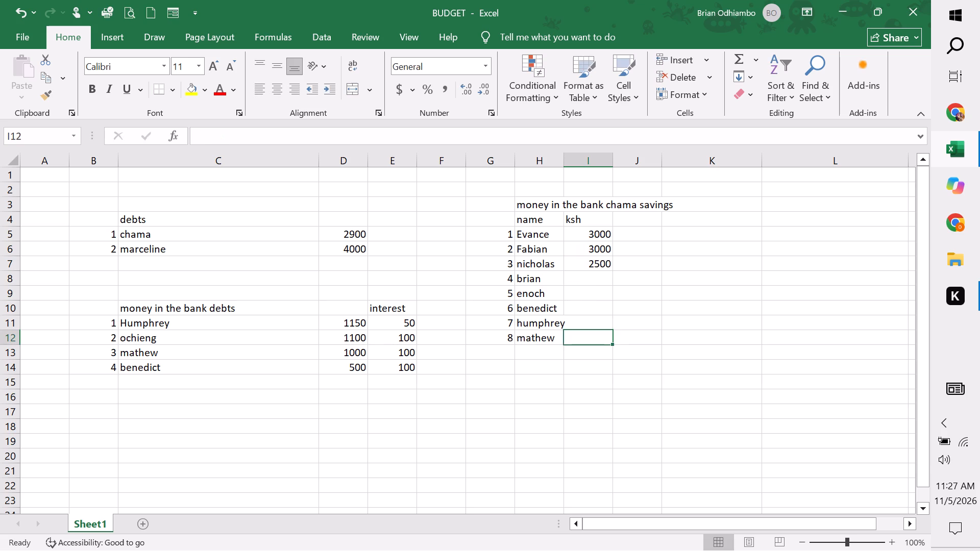
pyautogui.click(580, 279)
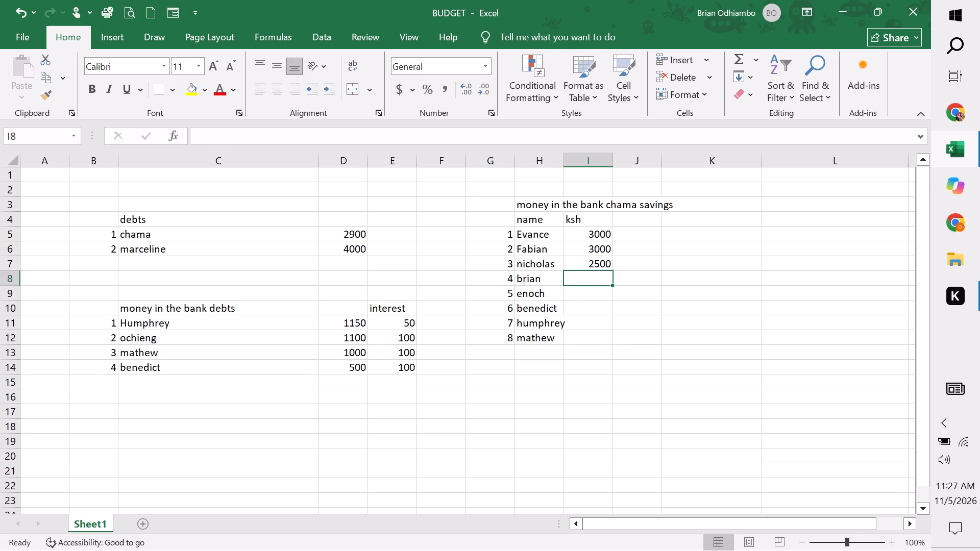
pyautogui.write('2500')
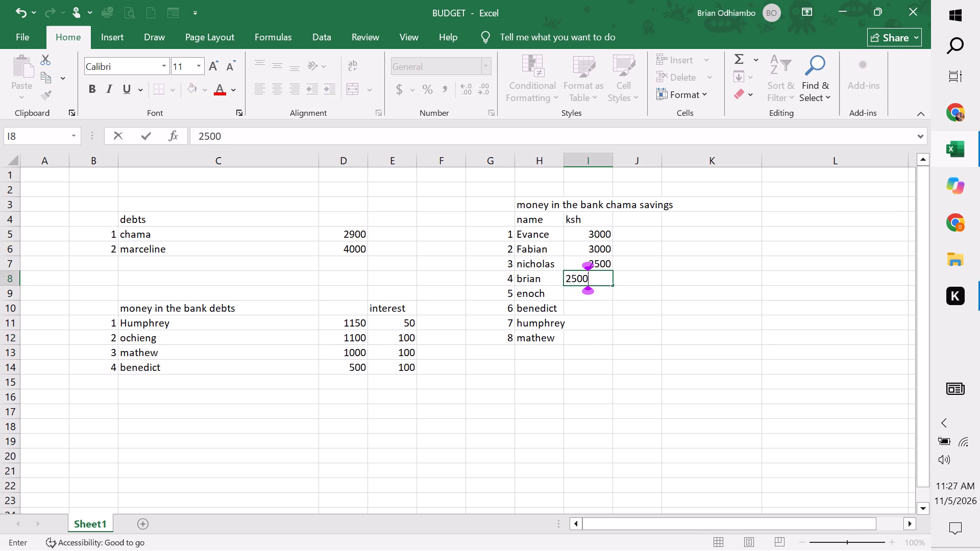
pyautogui.click(609, 365)
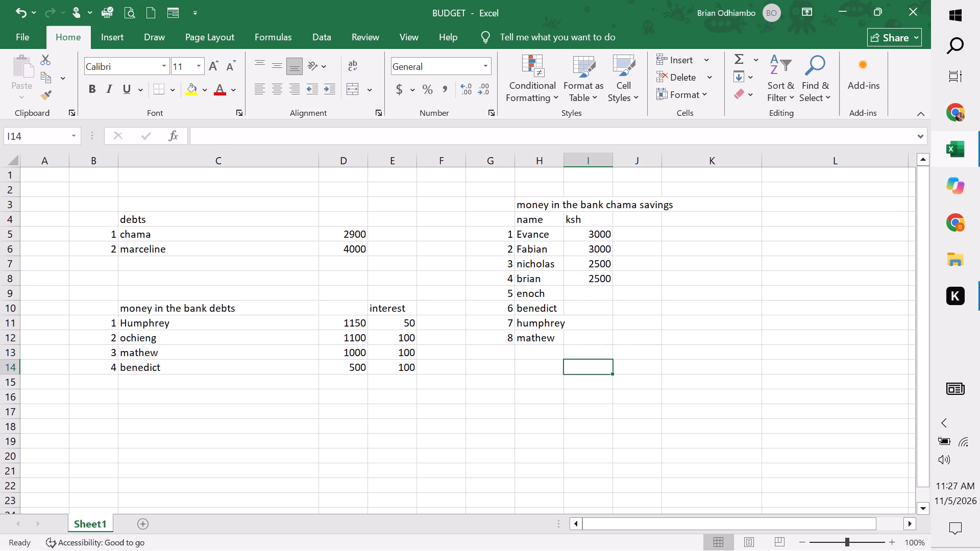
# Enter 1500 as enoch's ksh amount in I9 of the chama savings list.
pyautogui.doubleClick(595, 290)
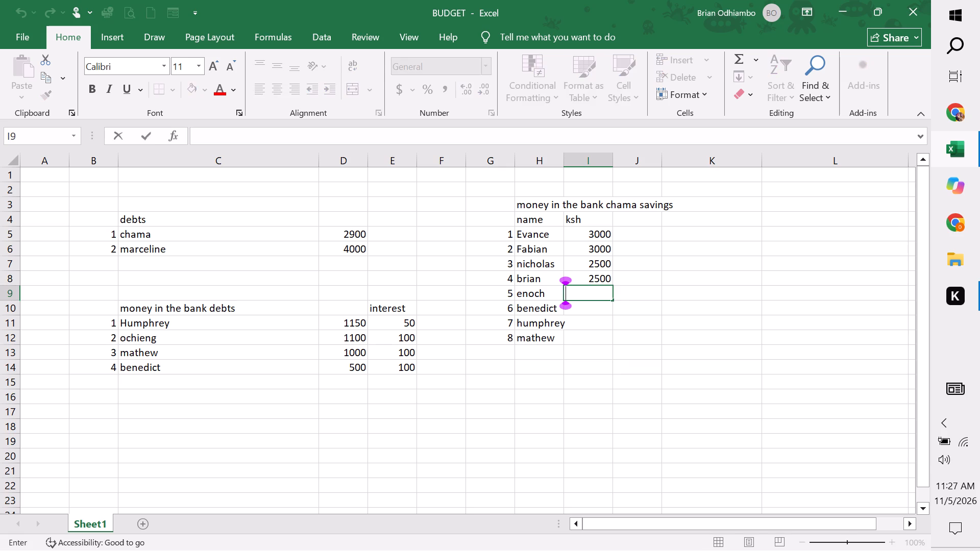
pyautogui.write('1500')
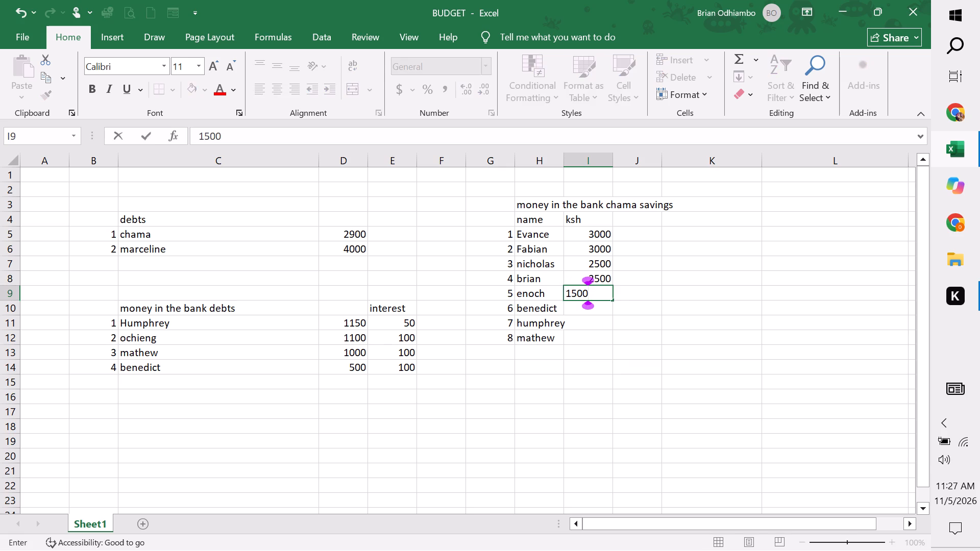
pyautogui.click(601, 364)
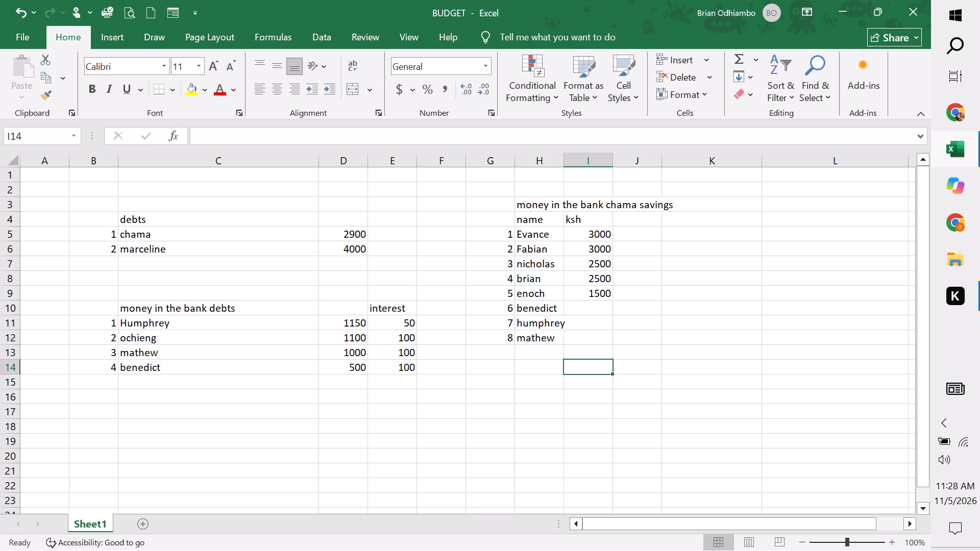
# Set enoch's ksh amount in I9 to 2500.
pyautogui.doubleClick(592, 298)
pyautogui.doubleClick(592, 294)
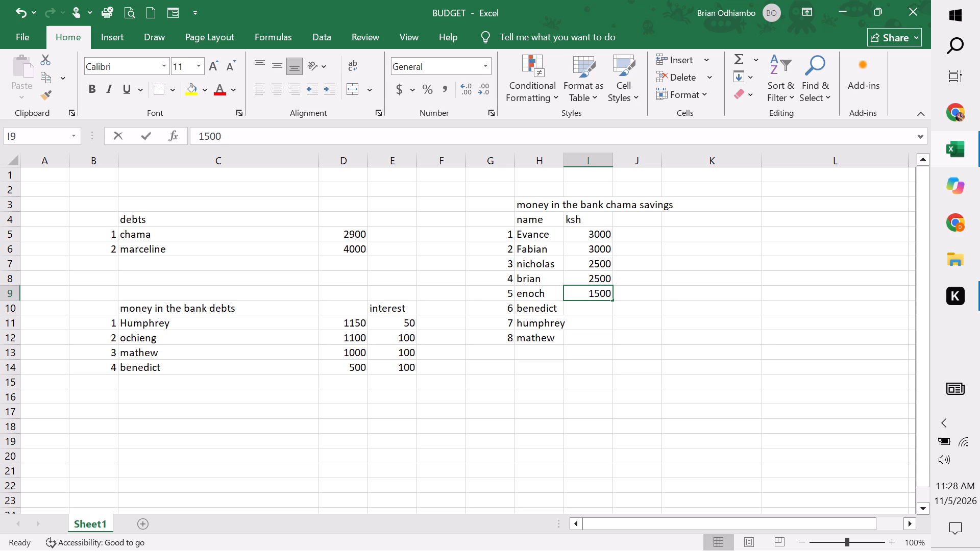
pyautogui.press('BackSpace')
pyautogui.press('2')
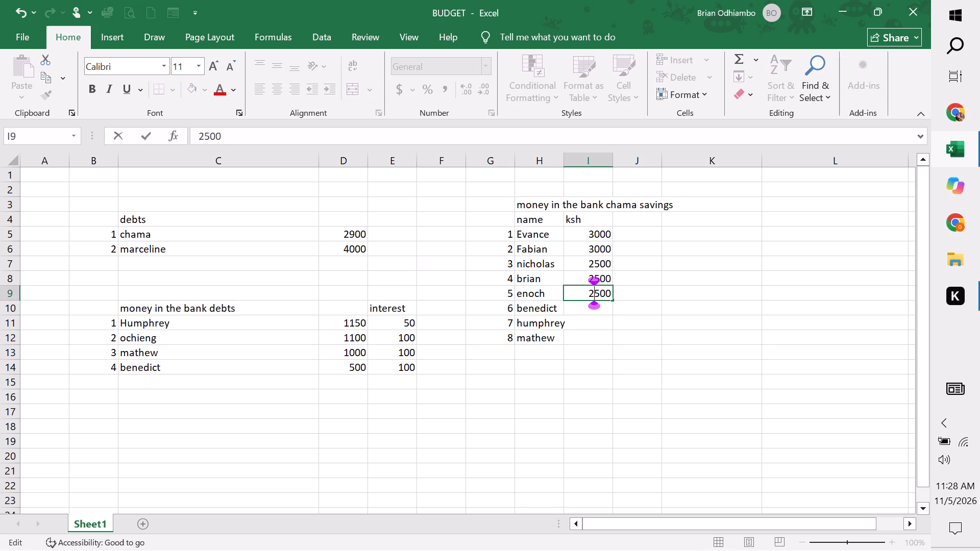
pyautogui.click(596, 321)
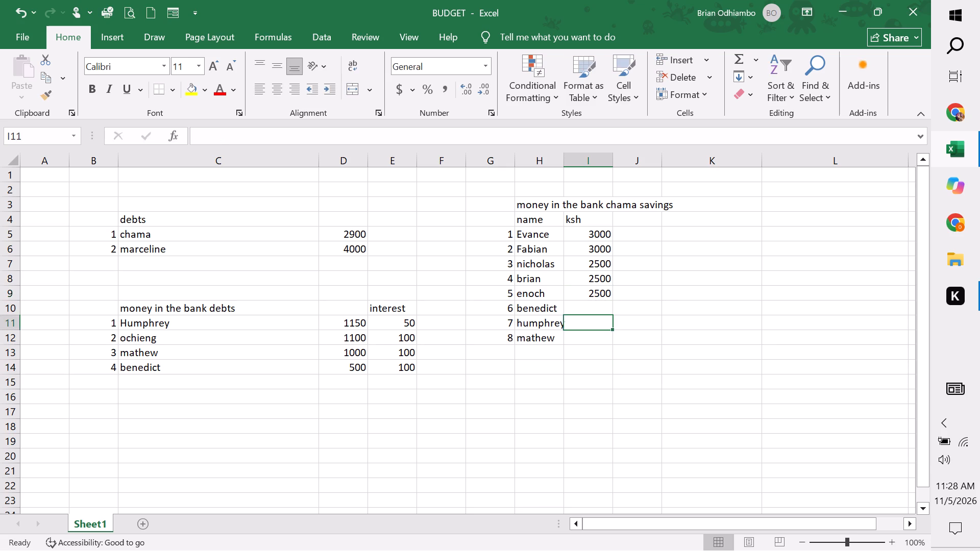
# Enter 1500 as benedict's ksh amount in I10 of the chama savings list.
pyautogui.doubleClick(584, 307)
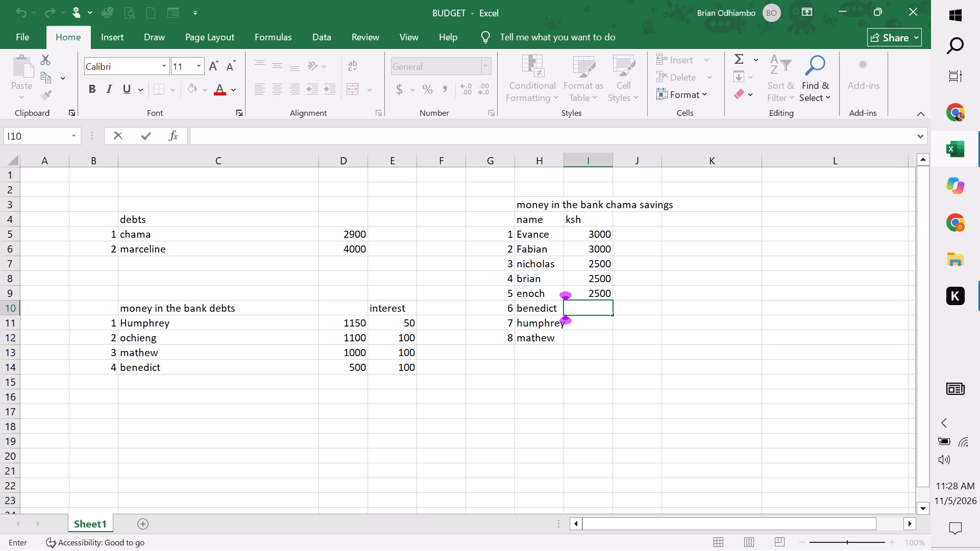
pyautogui.press('1')
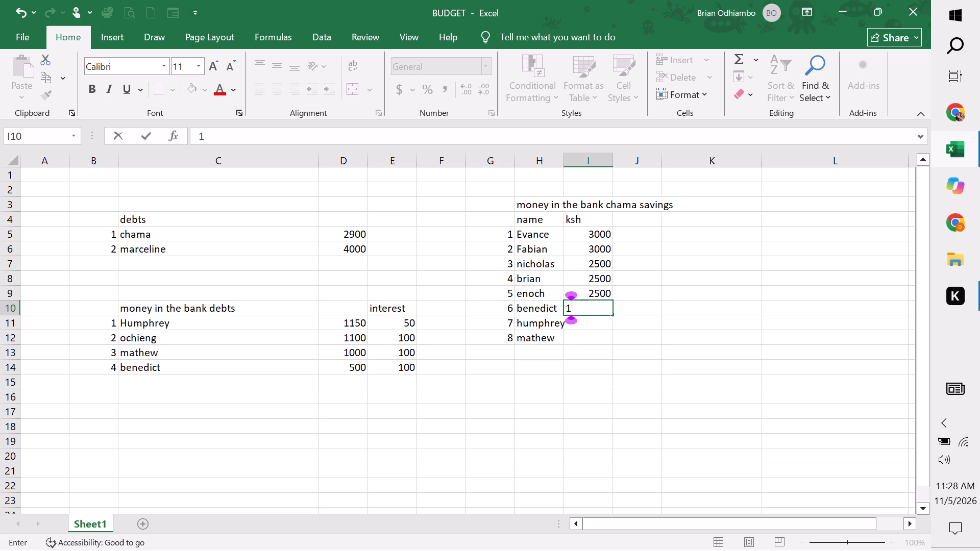
pyautogui.write('50')
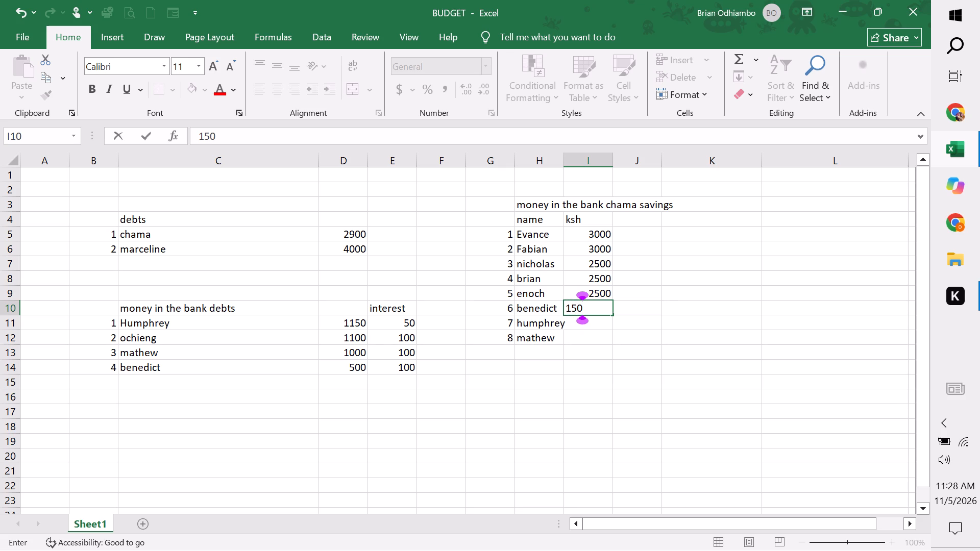
pyautogui.press('0')
pyautogui.click(575, 334)
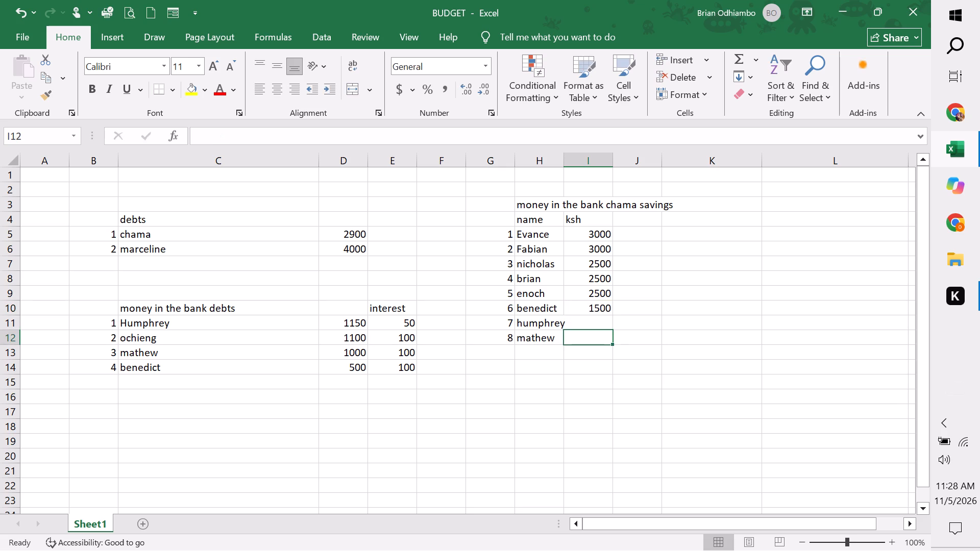
# Enter 2000 as humphrey's ksh amount in I11 of the chama savings list.
pyautogui.doubleClick(575, 321)
pyautogui.write('200')
pyautogui.press('0')
pyautogui.click(588, 356)
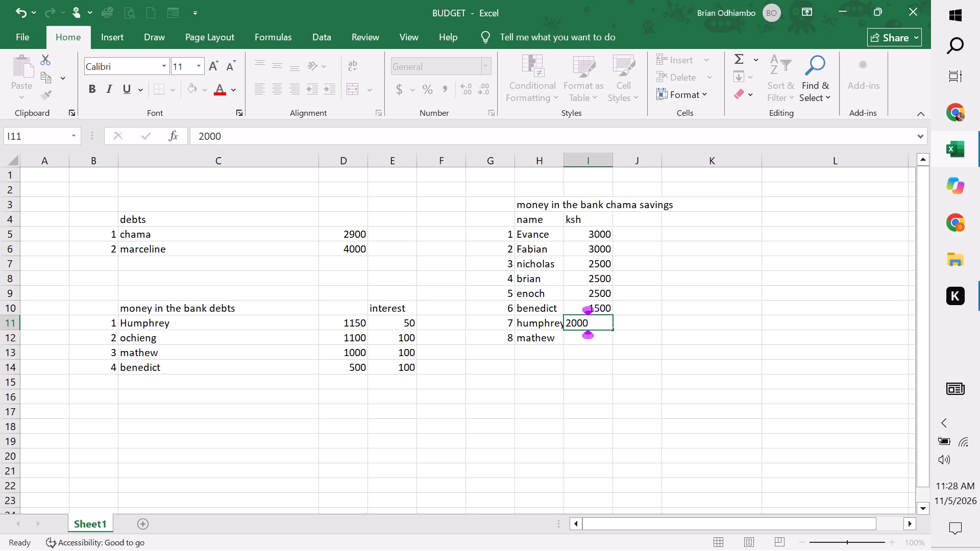
# Enter 1500 as mathew's ksh amount in I12 of the chama savings list.
pyautogui.doubleClick(586, 336)
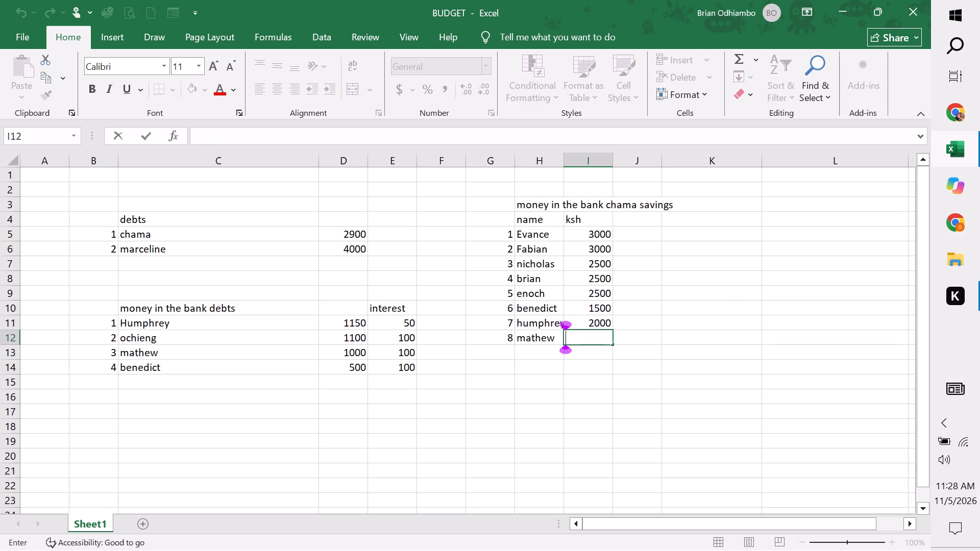
pyautogui.press('1')
pyautogui.write('500')
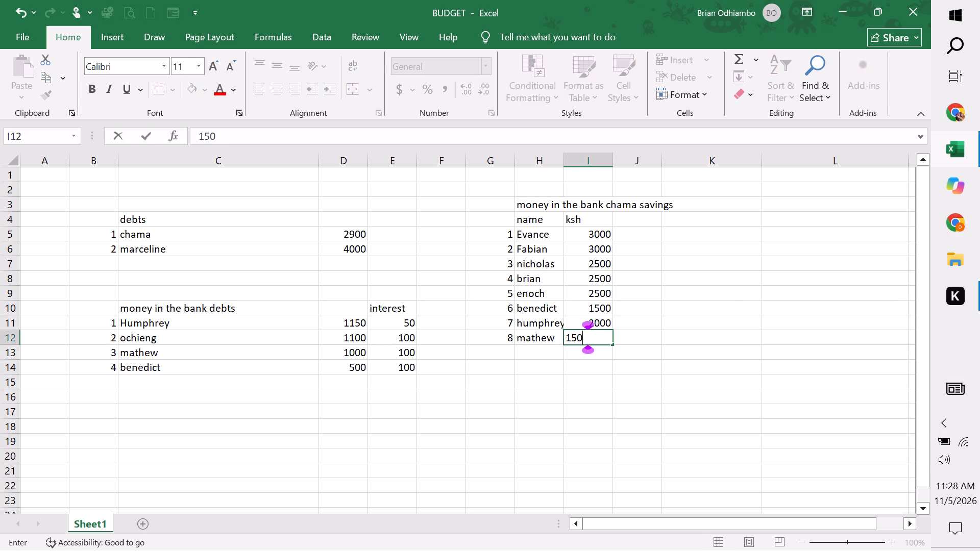
pyautogui.click(633, 500)
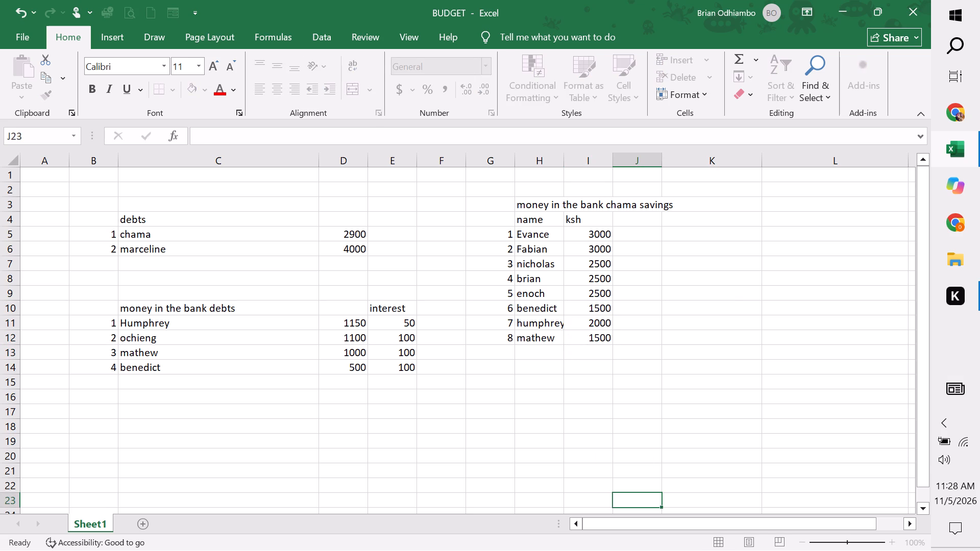
# Add entry 9 to the chama savings list in row 13, with the name 0chieng.
pyautogui.doubleClick(501, 352)
pyautogui.press('0')
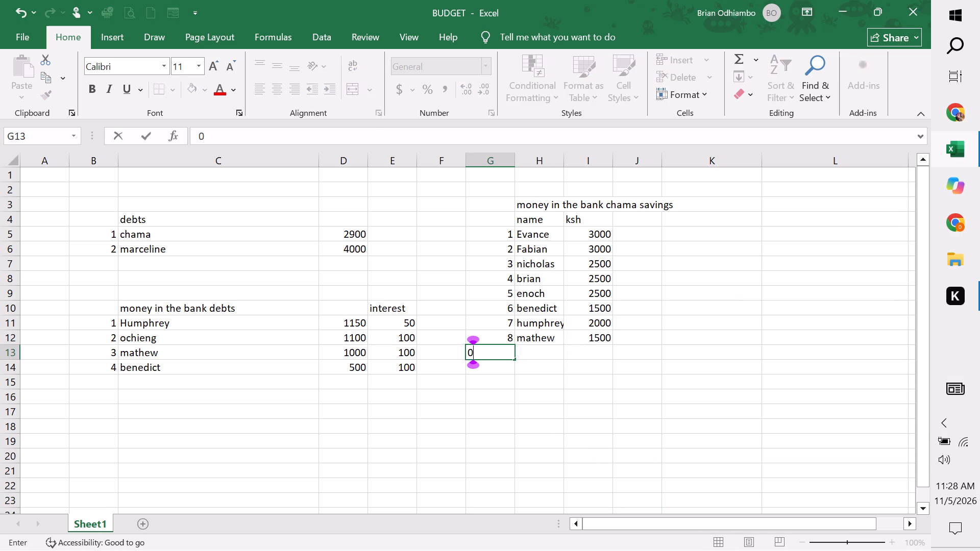
pyautogui.press('BackSpace')
pyautogui.press('BackSpace')
pyautogui.press('9')
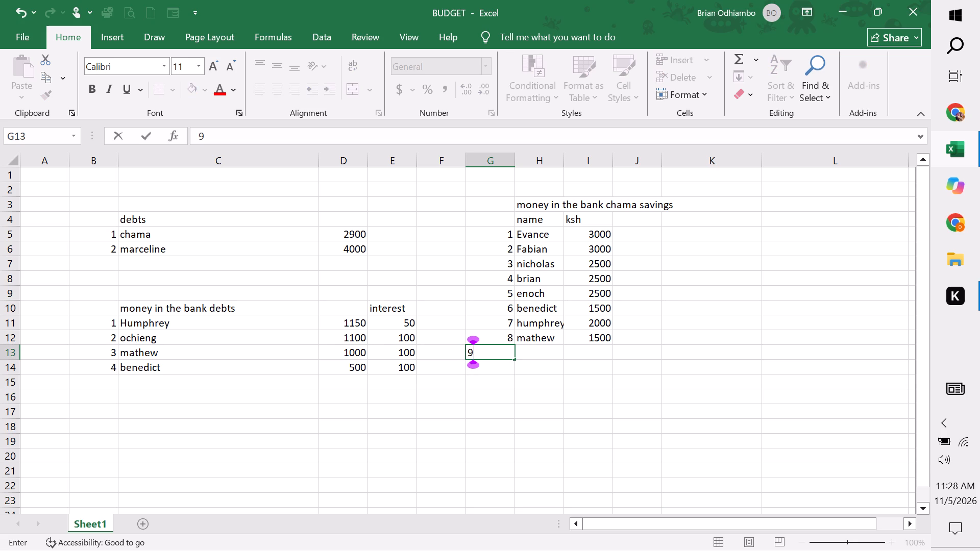
pyautogui.click(547, 394)
pyautogui.doubleClick(540, 358)
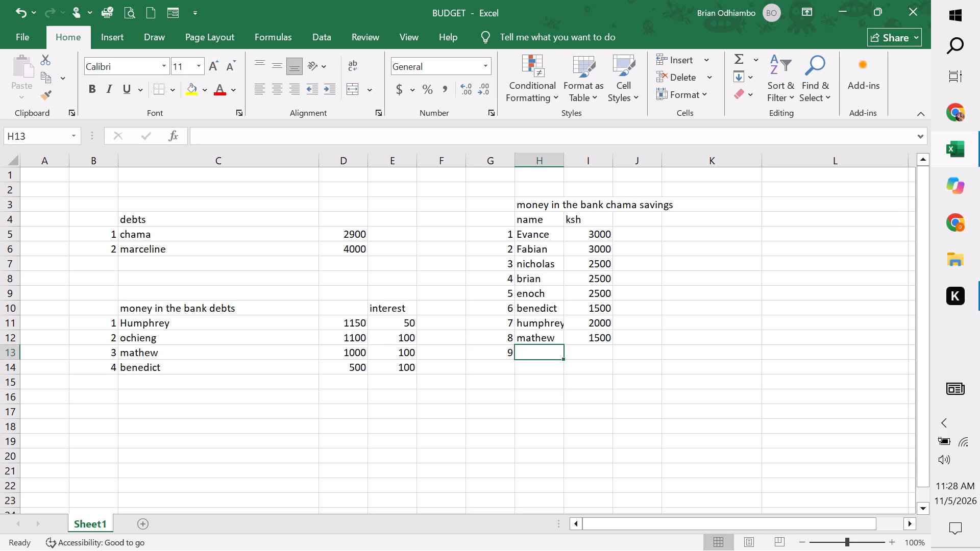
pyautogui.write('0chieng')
pyautogui.click(672, 405)
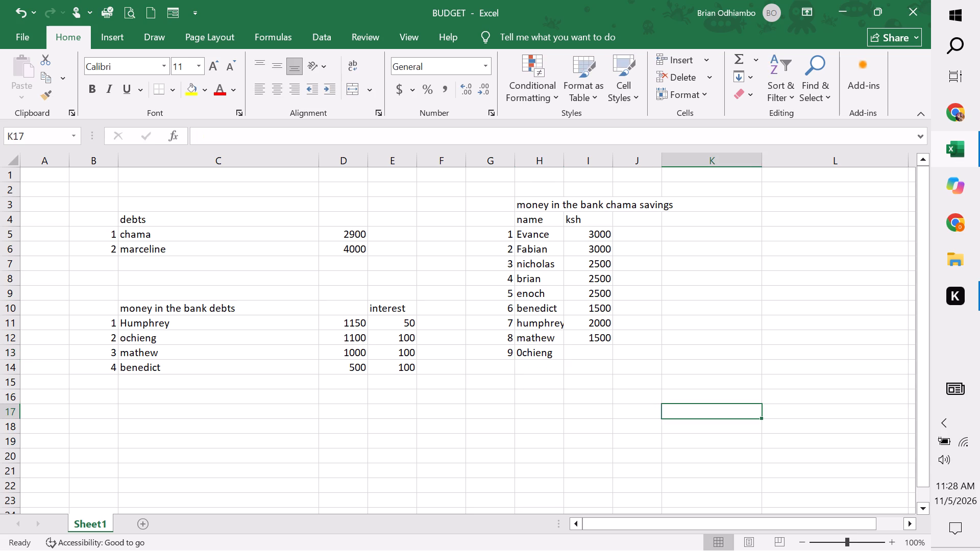
# Enter 1500 as the ksh amount for entry 9, 0chieng, in I13.
pyautogui.click(594, 359)
pyautogui.write('10')
pyautogui.press('0')
pyautogui.press('BackSpace')
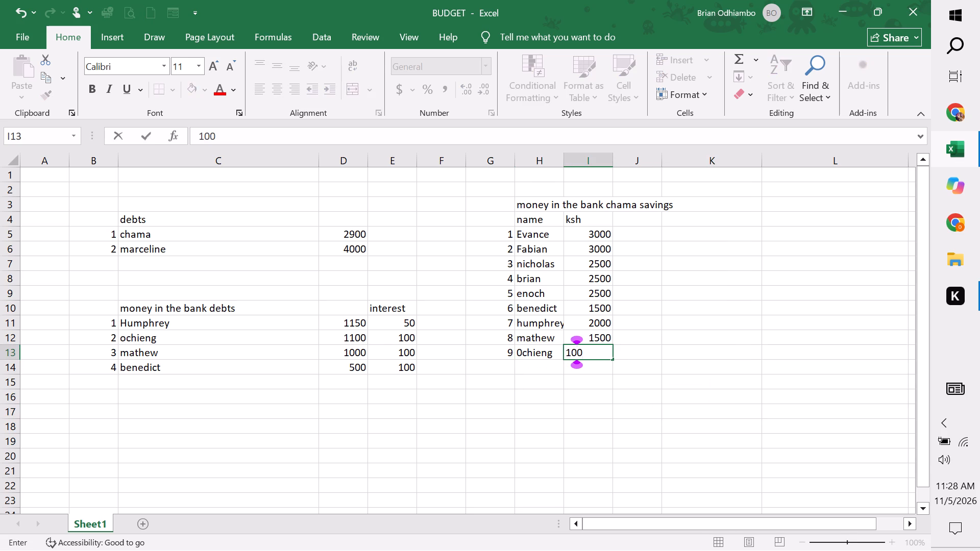
pyautogui.press('BackSpace')
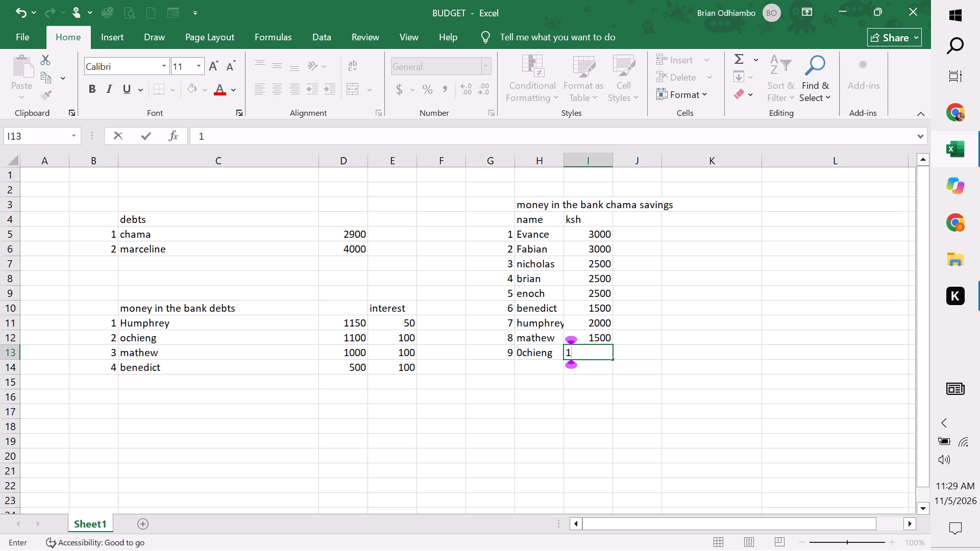
pyautogui.write('55')
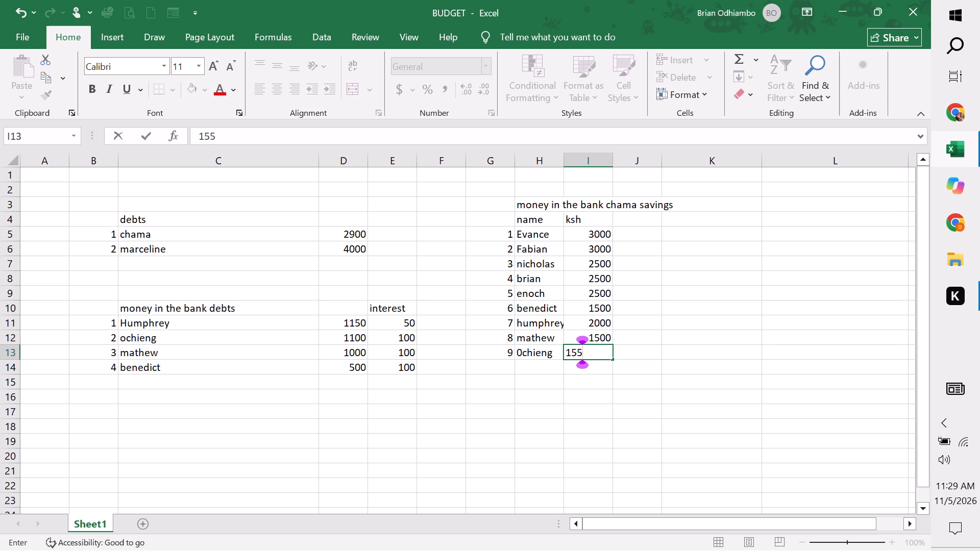
pyautogui.press('BackSpace')
pyautogui.write('00')
pyautogui.click(638, 464)
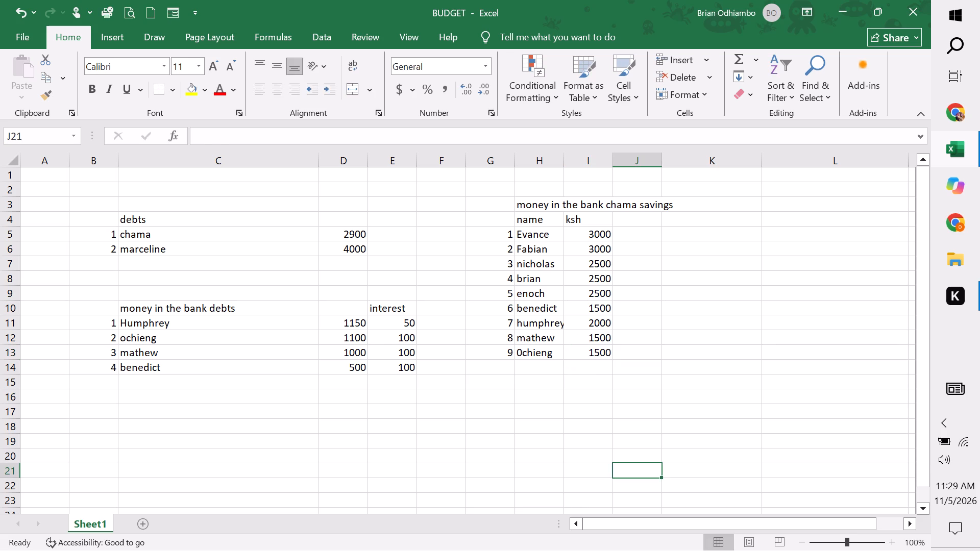
# Apply the Accounting number format with the dollar symbol to all ksh amounts in I5:I13.
pyautogui.moveTo(598, 233); pyautogui.dragTo(597, 331)
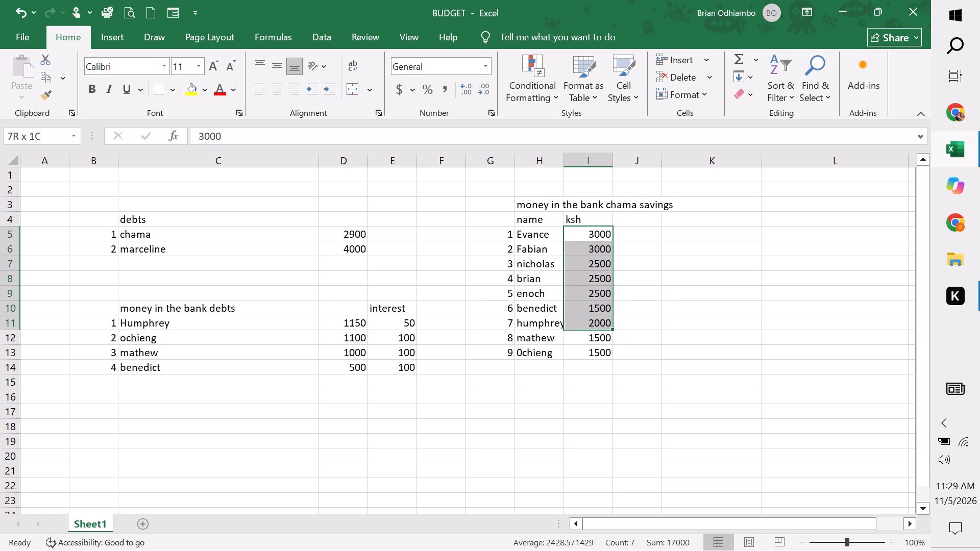
pyautogui.moveTo(597, 331); pyautogui.dragTo(597, 341)
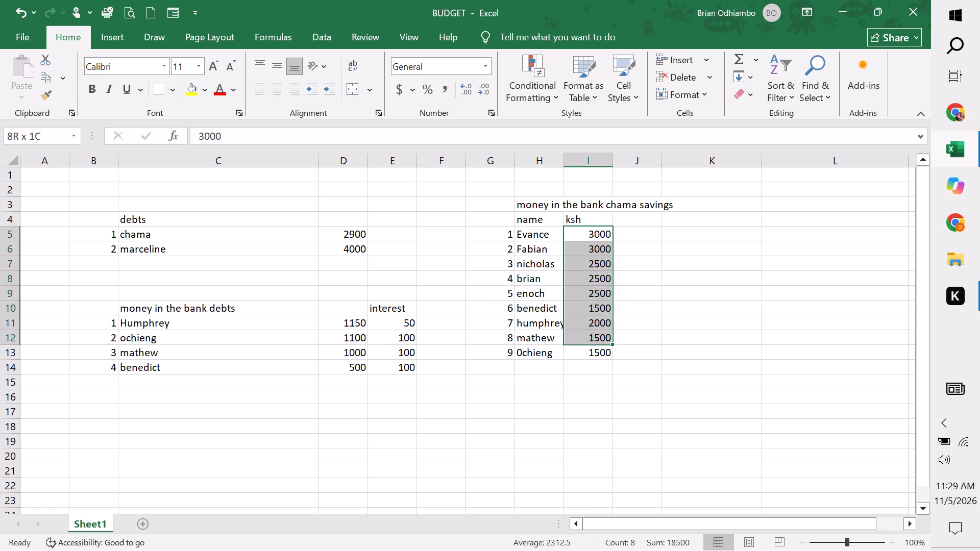
pyautogui.moveTo(597, 341); pyautogui.dragTo(597, 351)
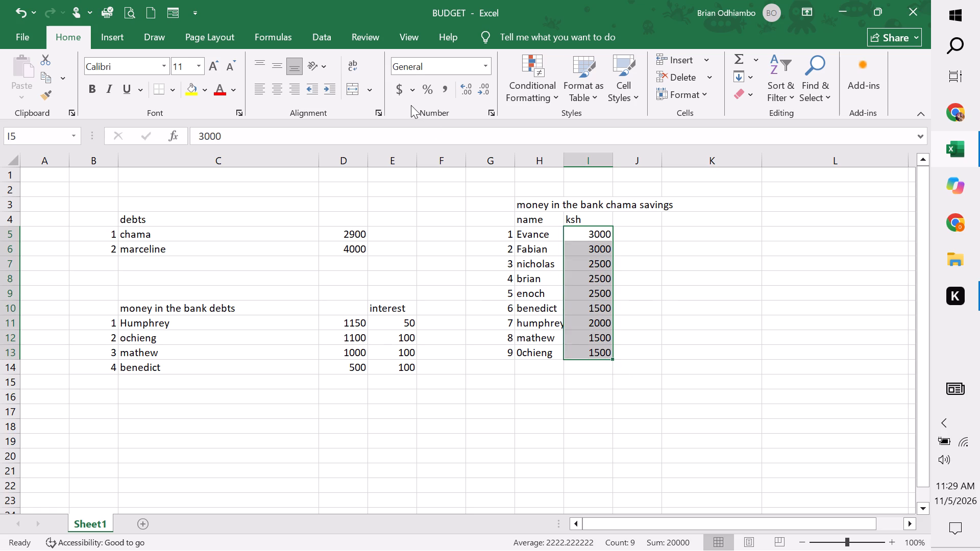
pyautogui.click(406, 93)
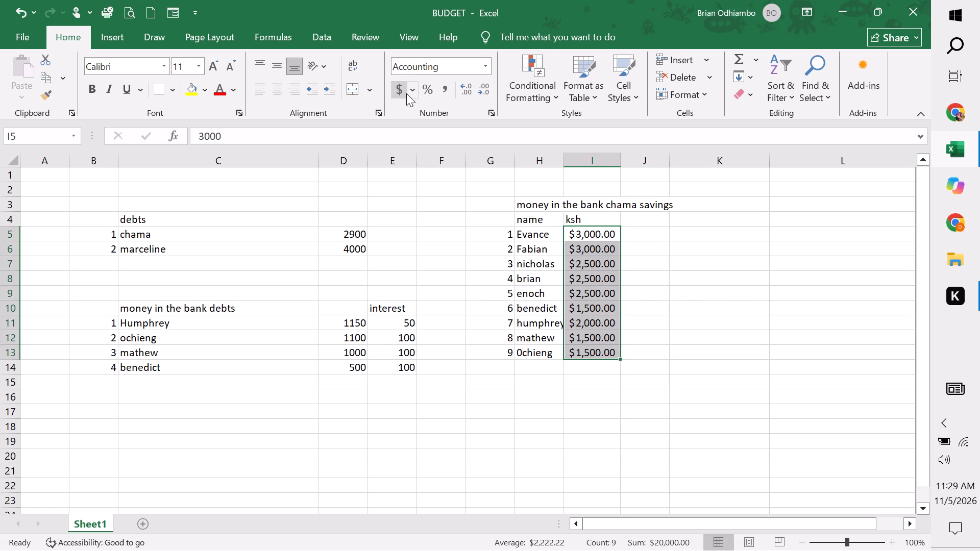
pyautogui.click(406, 93)
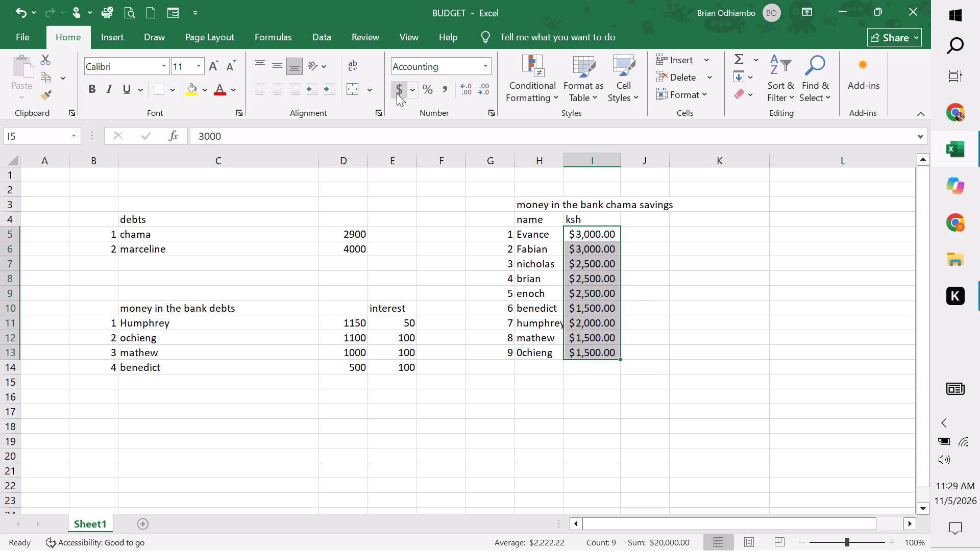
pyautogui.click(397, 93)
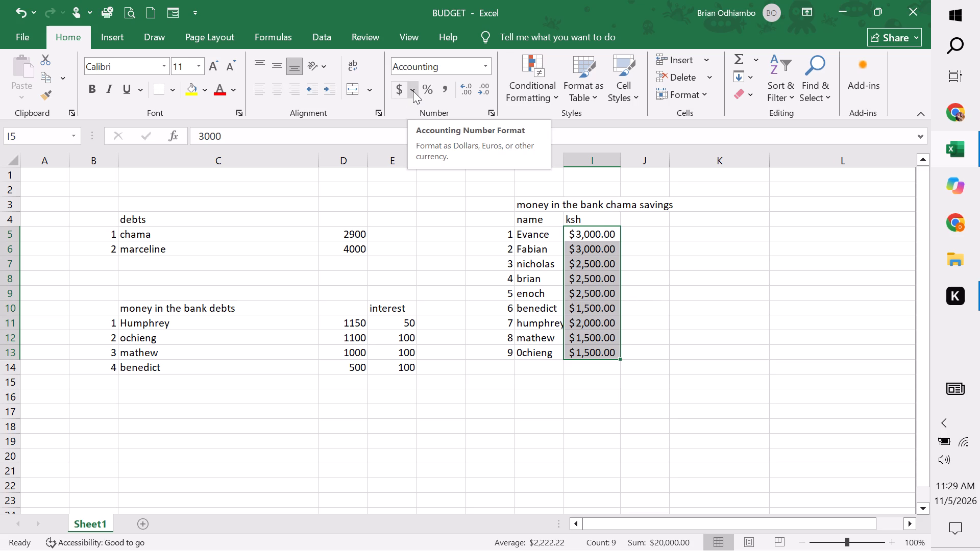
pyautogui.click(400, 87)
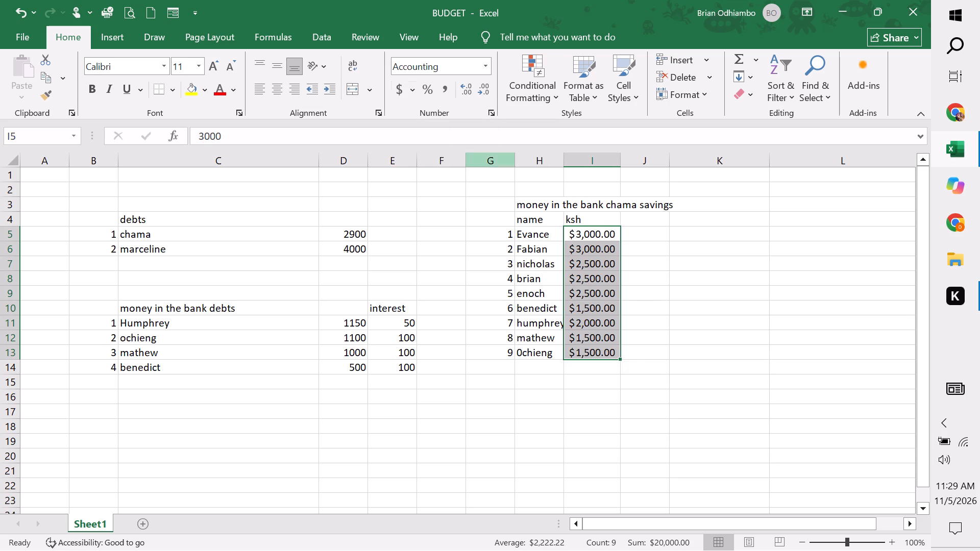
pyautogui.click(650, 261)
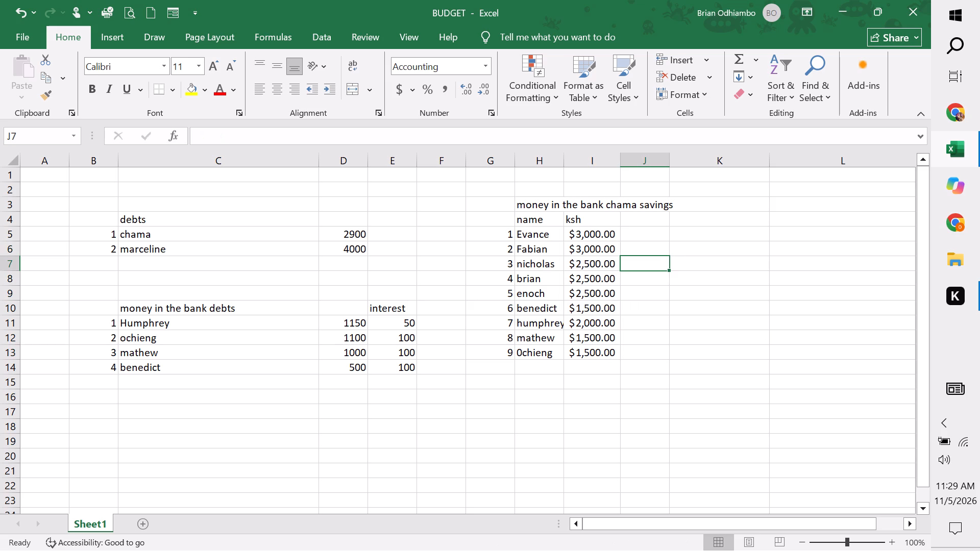
# Format the ksh amounts in I5:I13 as Currency with the KES symbol and 2 decimal places.
pyautogui.moveTo(596, 236); pyautogui.dragTo(602, 346)
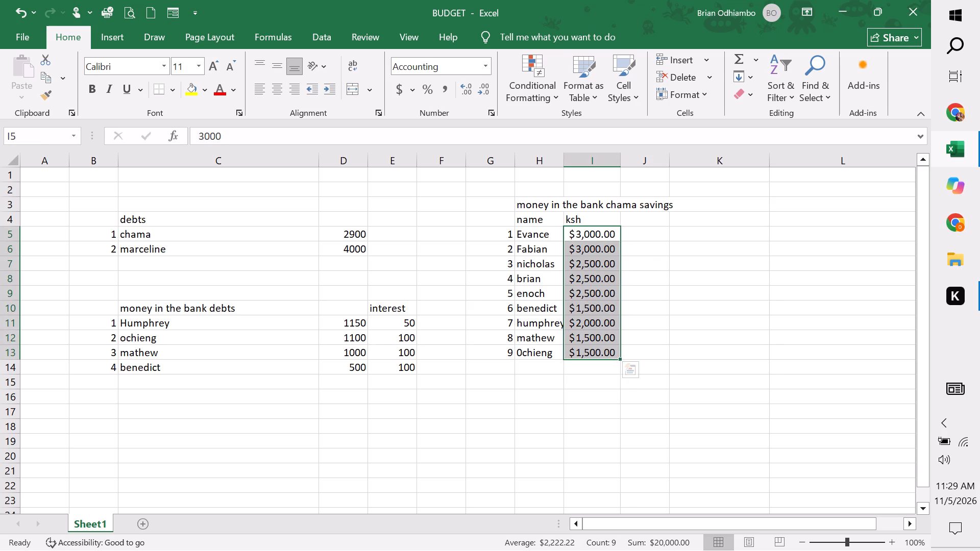
pyautogui.click(397, 92)
pyautogui.click(488, 64)
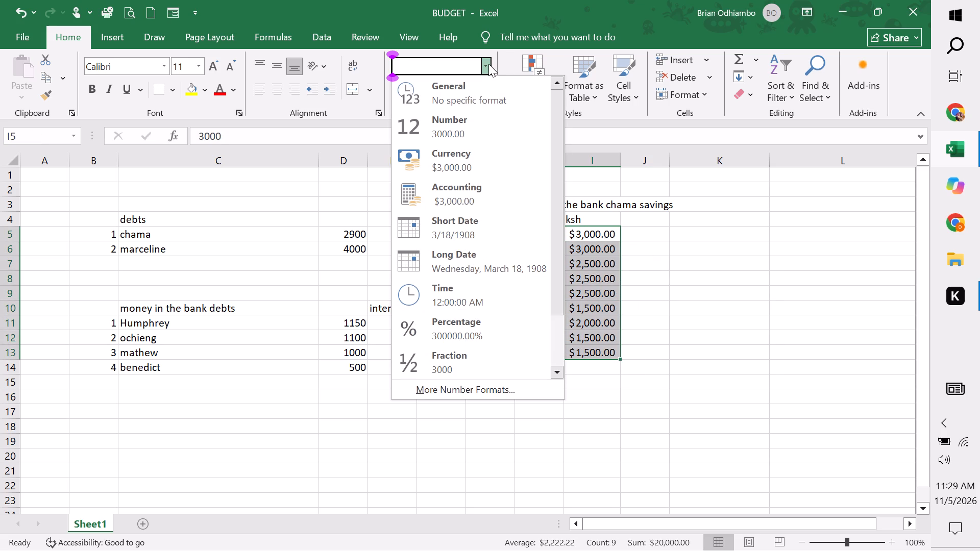
pyautogui.click(451, 153)
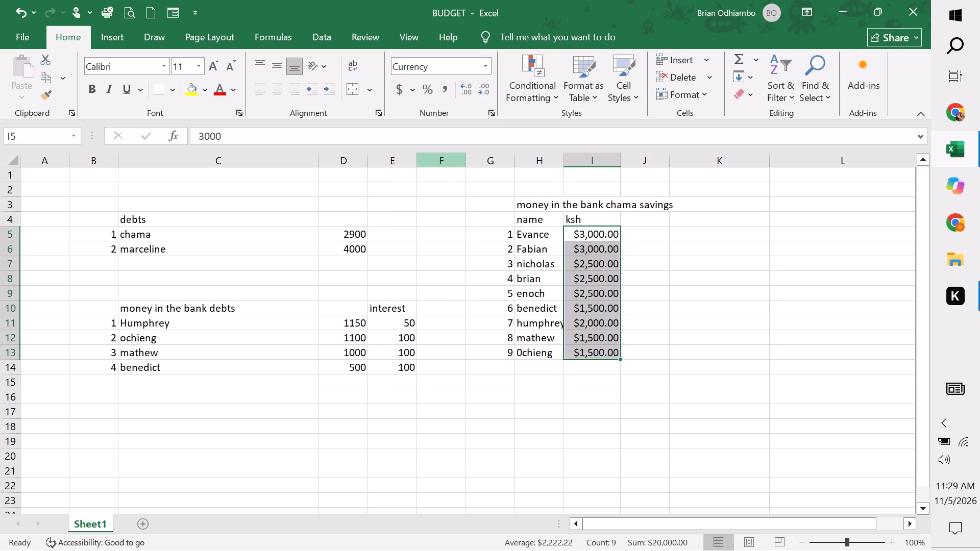
pyautogui.click(402, 87)
pyautogui.click(413, 88)
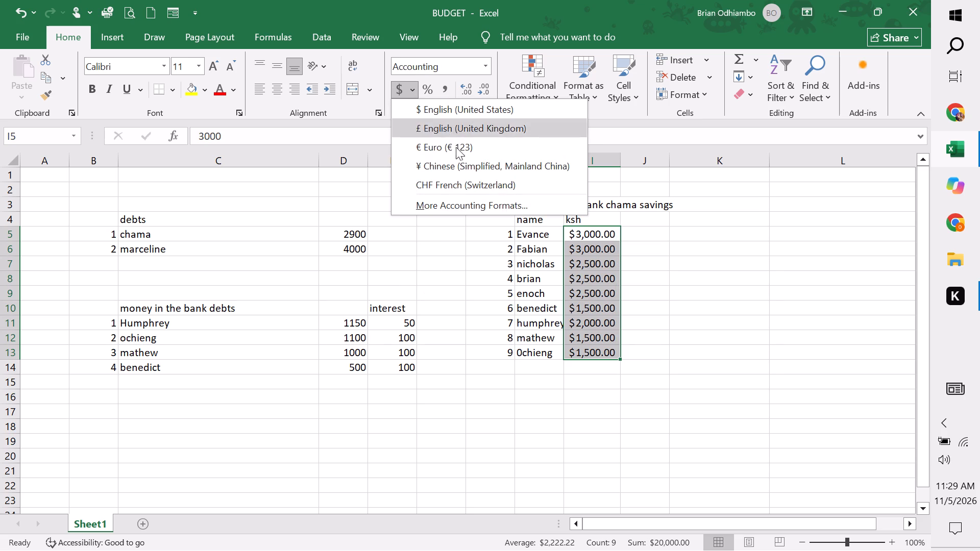
pyautogui.click(468, 196)
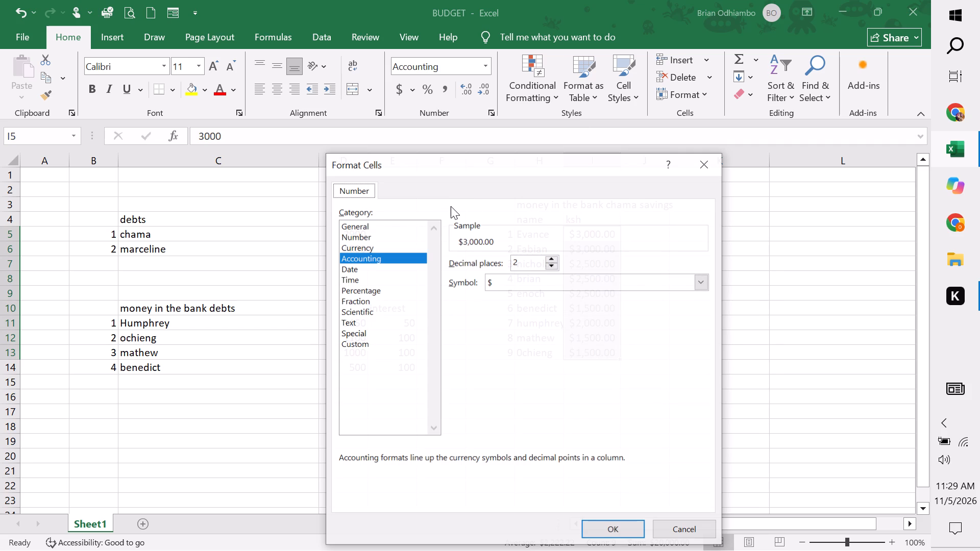
pyautogui.click(369, 246)
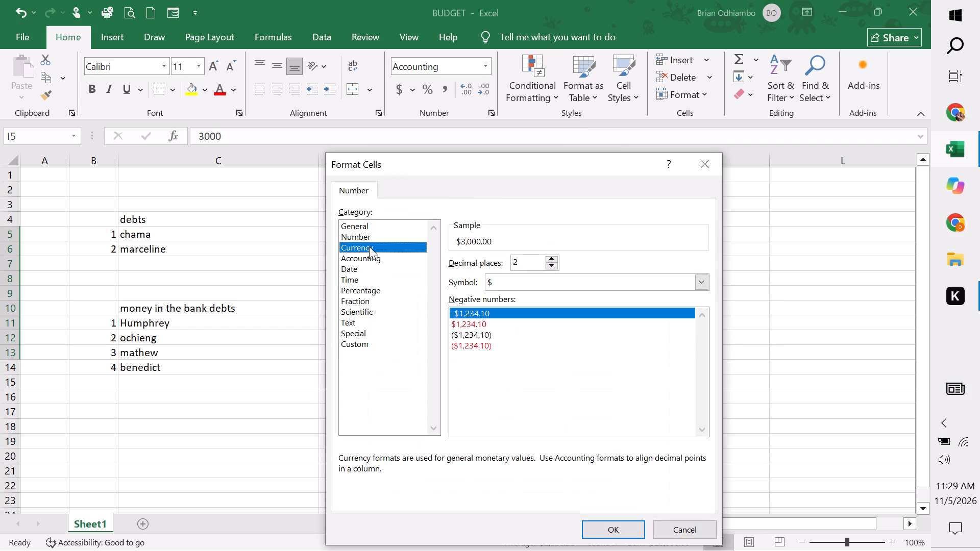
pyautogui.click(524, 283)
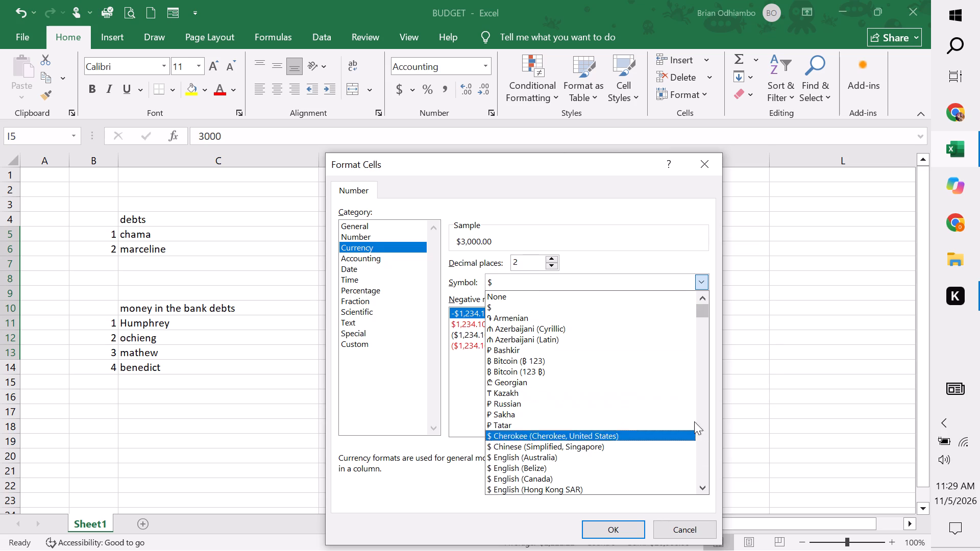
pyautogui.press('k')
pyautogui.doubleClick(504, 284)
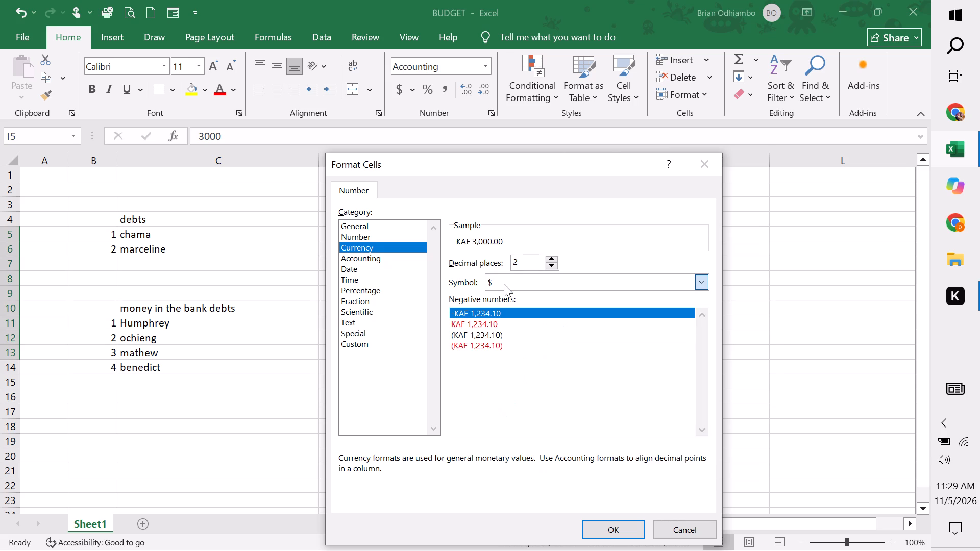
pyautogui.click(505, 284)
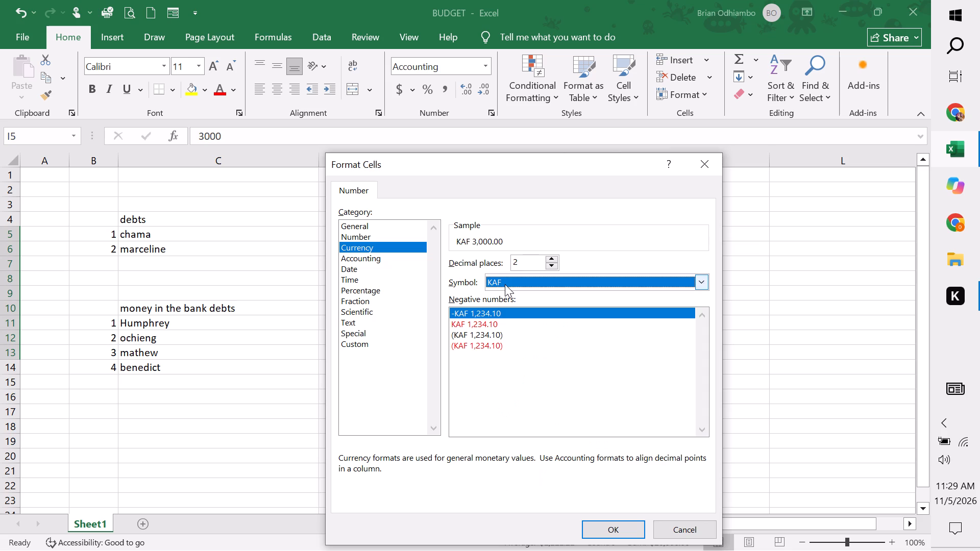
pyautogui.press('s')
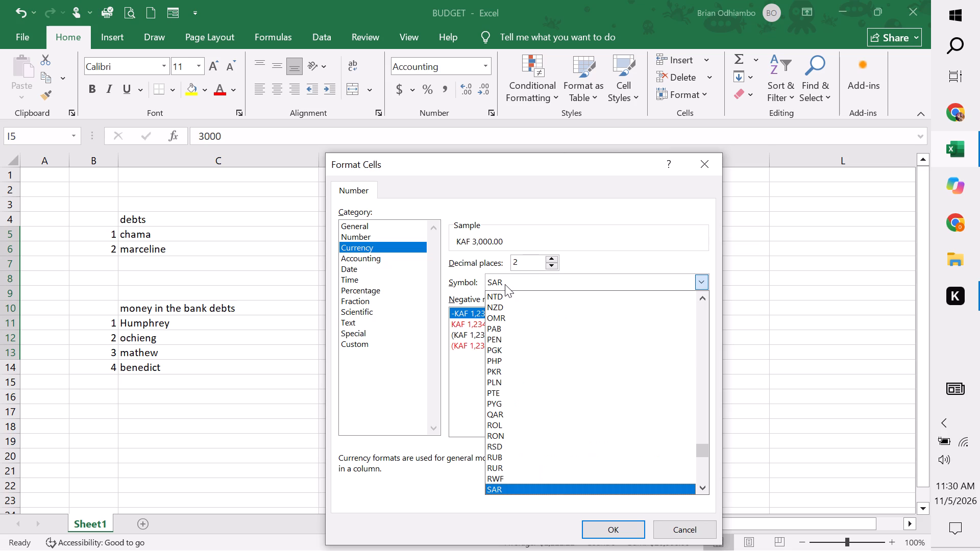
pyautogui.press('BackSpace')
pyautogui.press('BackSpace')
pyautogui.write('ks')
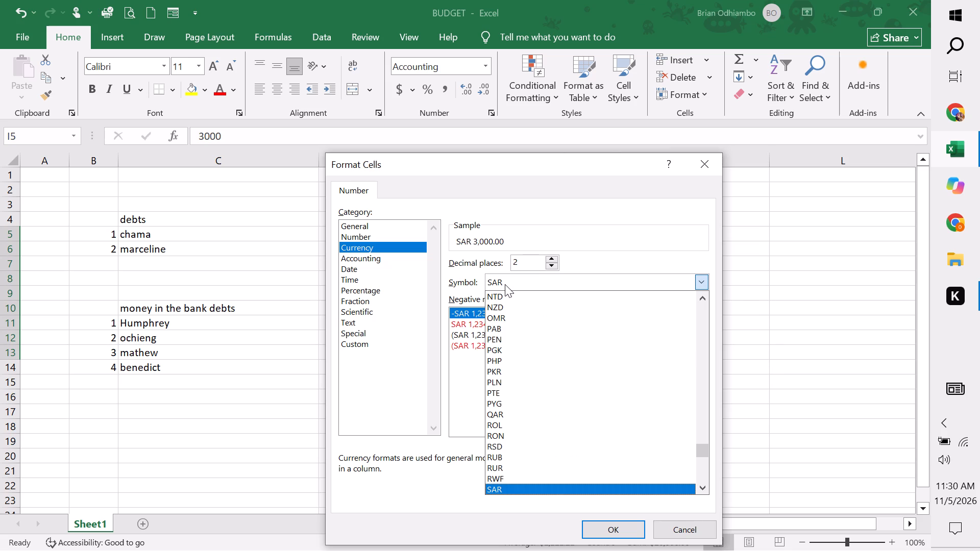
pyautogui.press('BackSpace')
pyautogui.press('k')
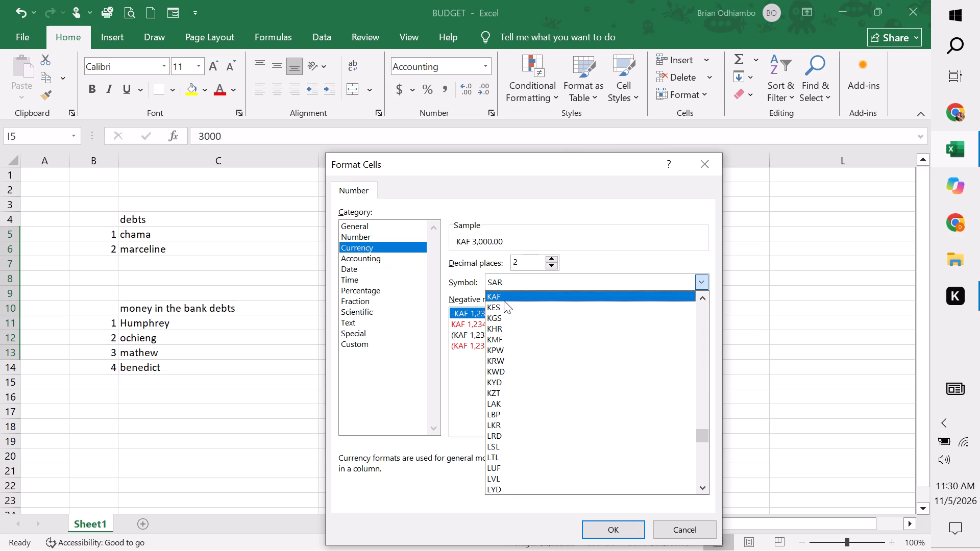
pyautogui.click(504, 303)
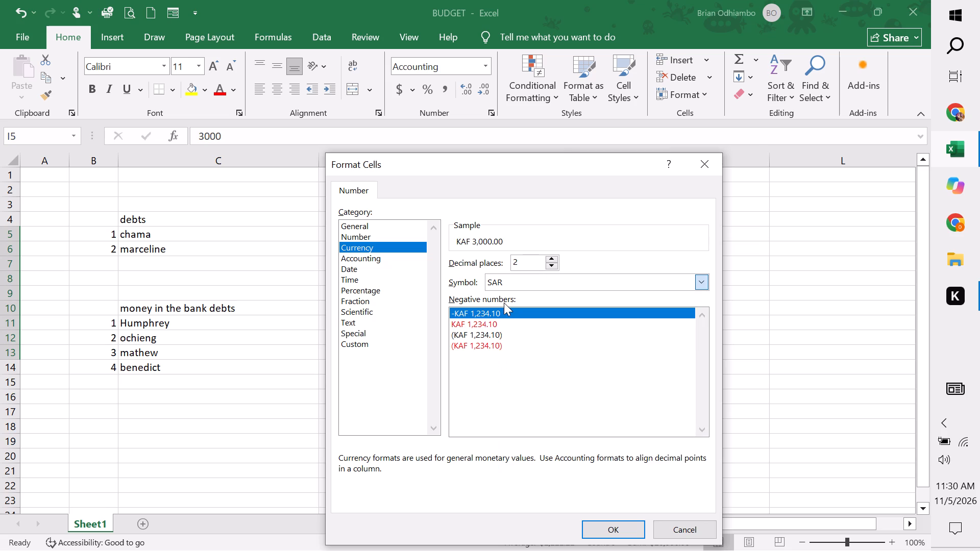
pyautogui.click(618, 530)
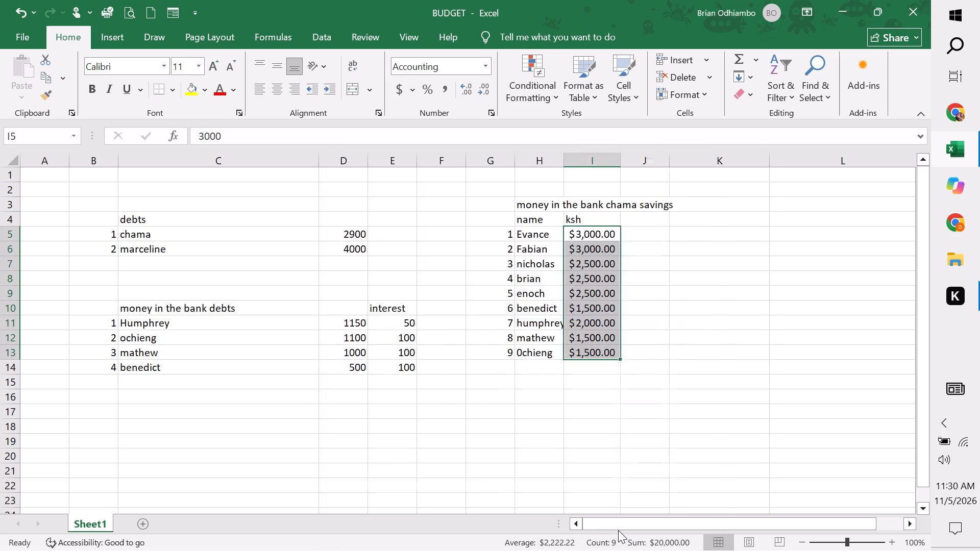
pyautogui.click(480, 416)
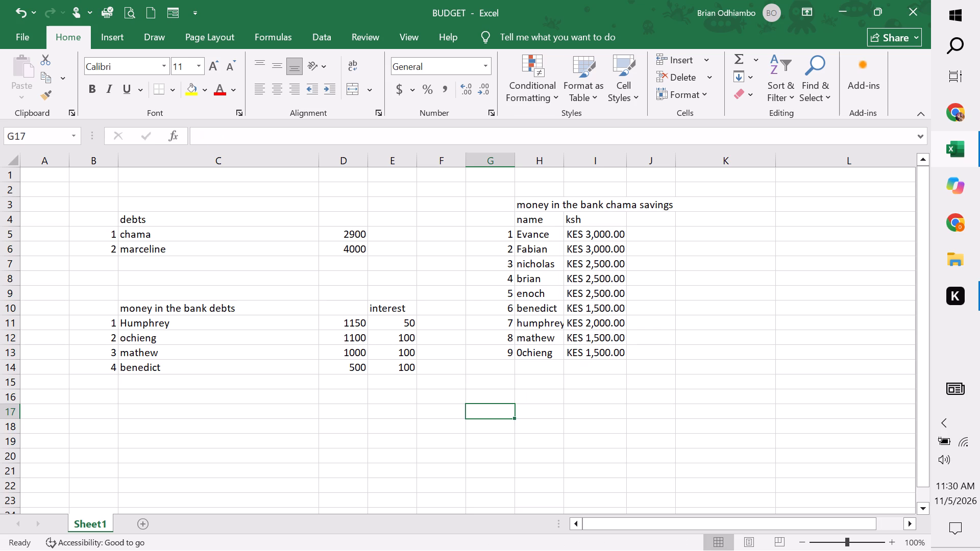
# Add the label total in H14, below the last name in the chama savings list.
pyautogui.click(696, 396)
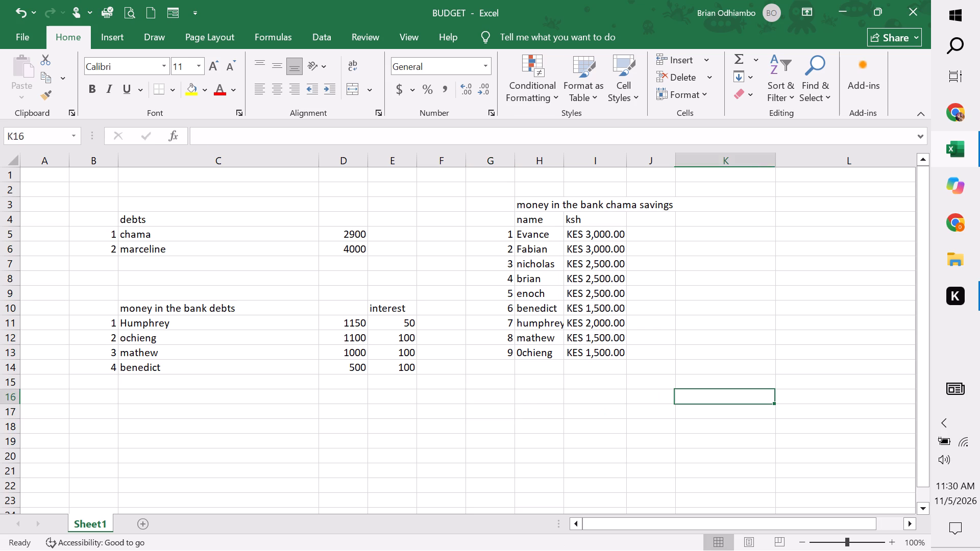
pyautogui.click(600, 396)
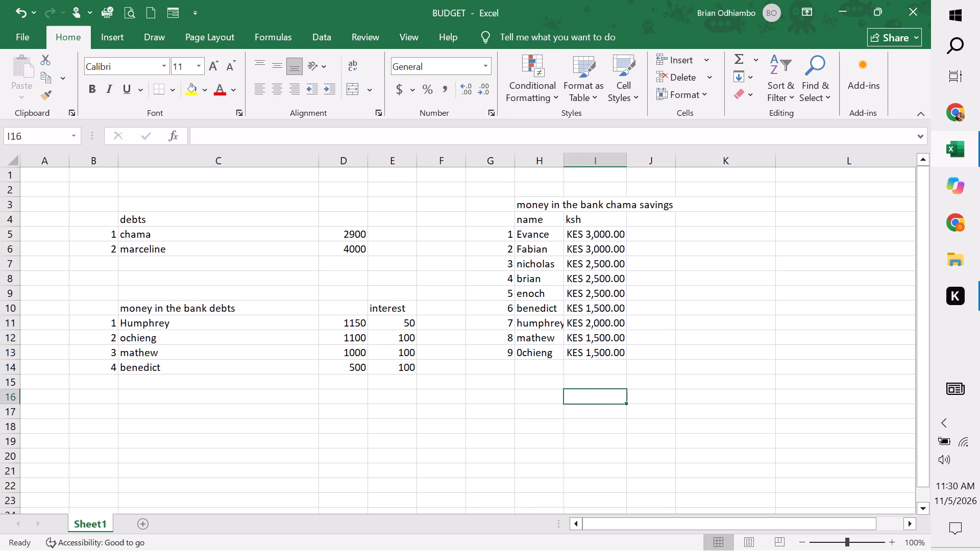
pyautogui.doubleClick(534, 368)
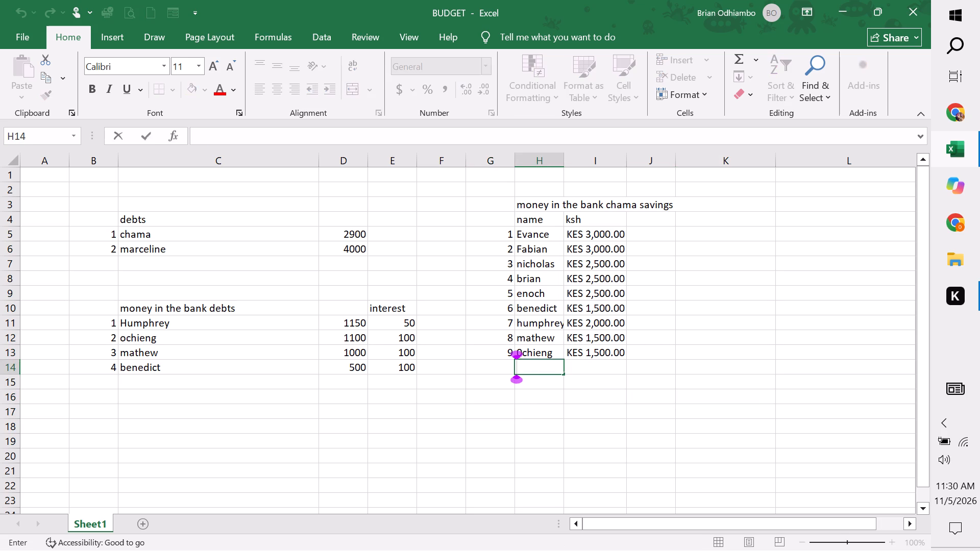
pyautogui.press('t')
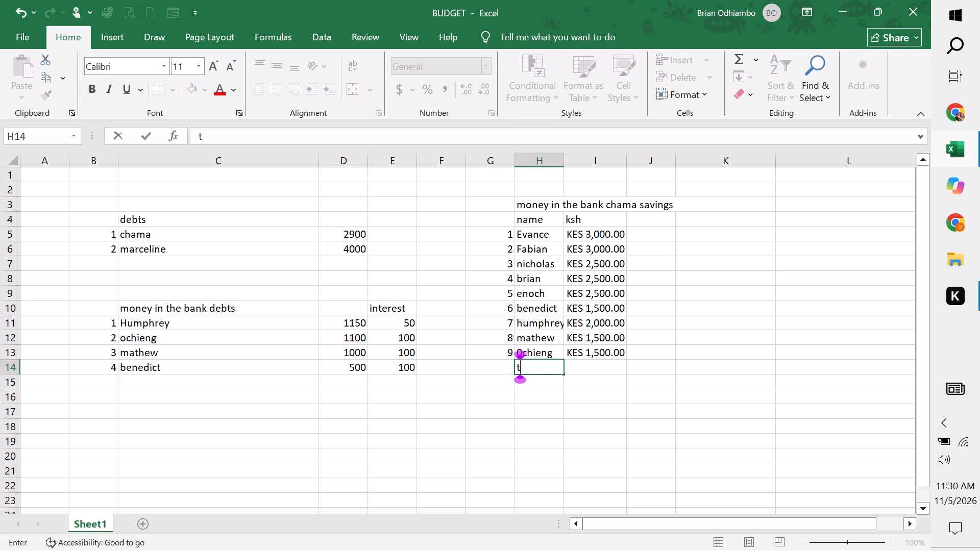
pyautogui.write('otal')
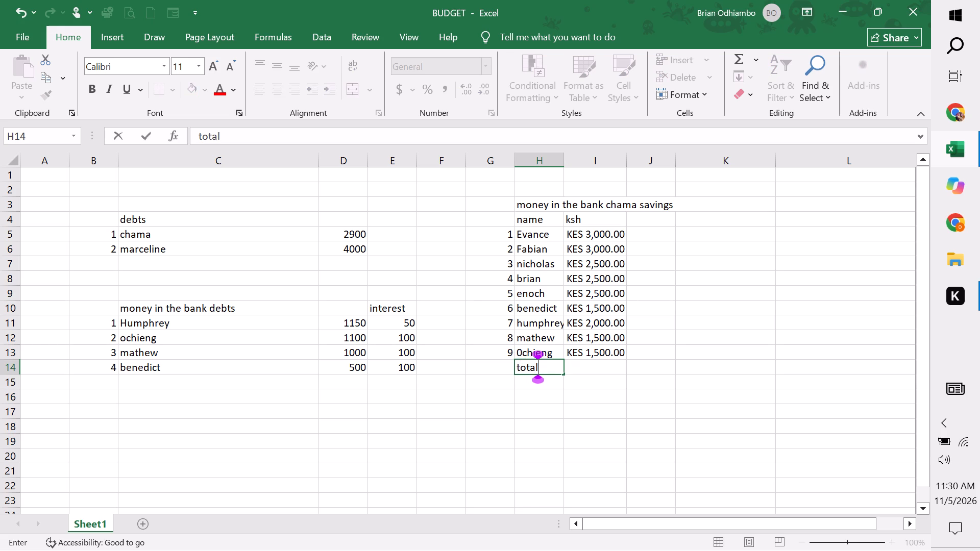
pyautogui.click(634, 454)
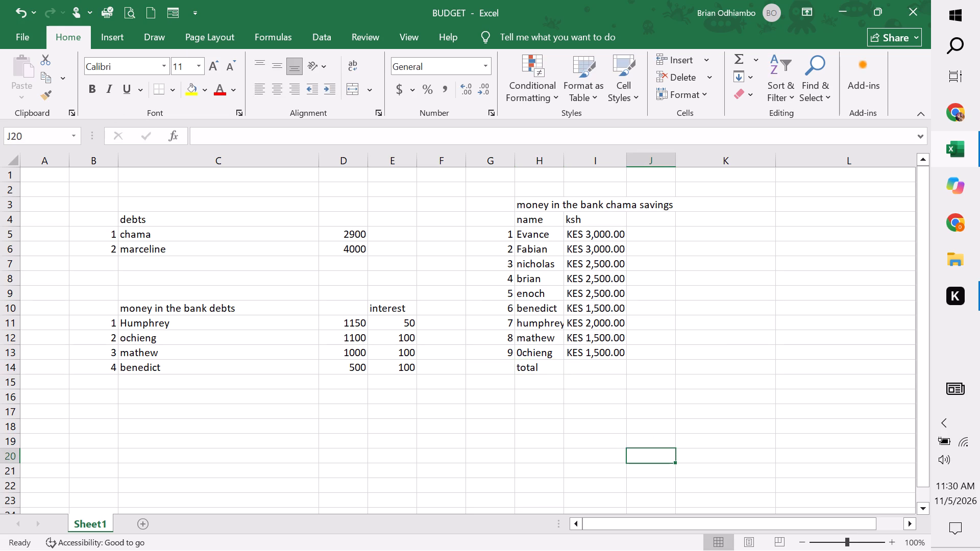
# Use AutoSum on the ksh amounts in I5:I13 to place their sum in I14, beside the total label.
pyautogui.moveTo(600, 233); pyautogui.dragTo(597, 360)
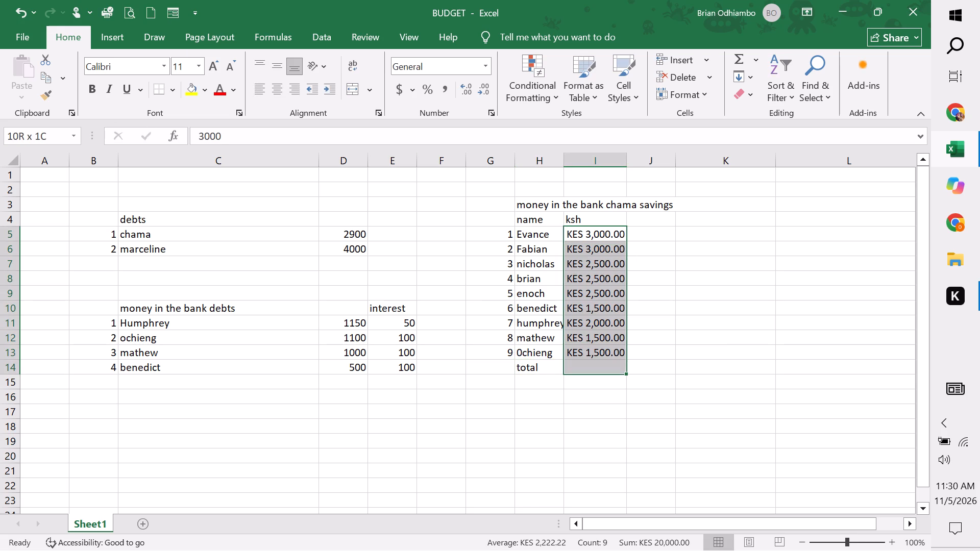
pyautogui.moveTo(597, 360); pyautogui.dragTo(597, 359)
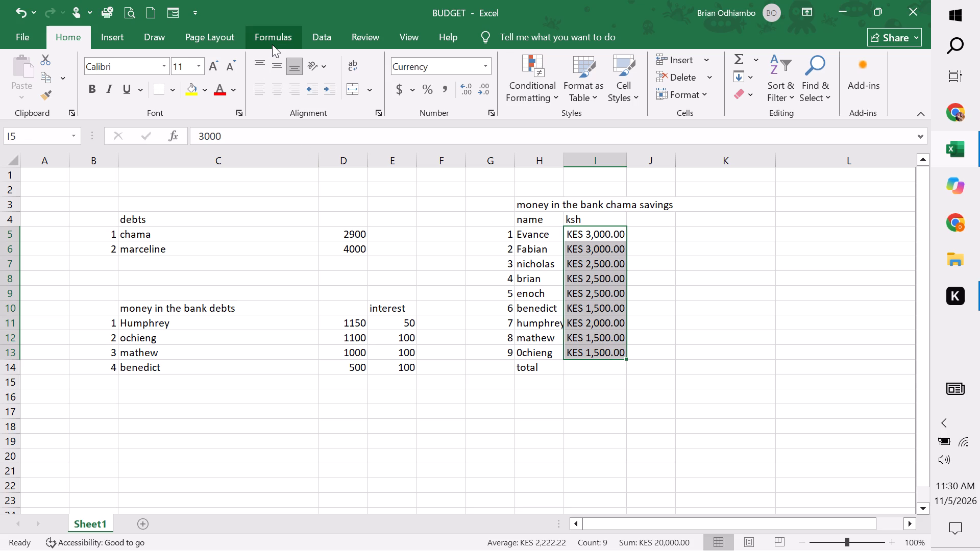
pyautogui.click(272, 44)
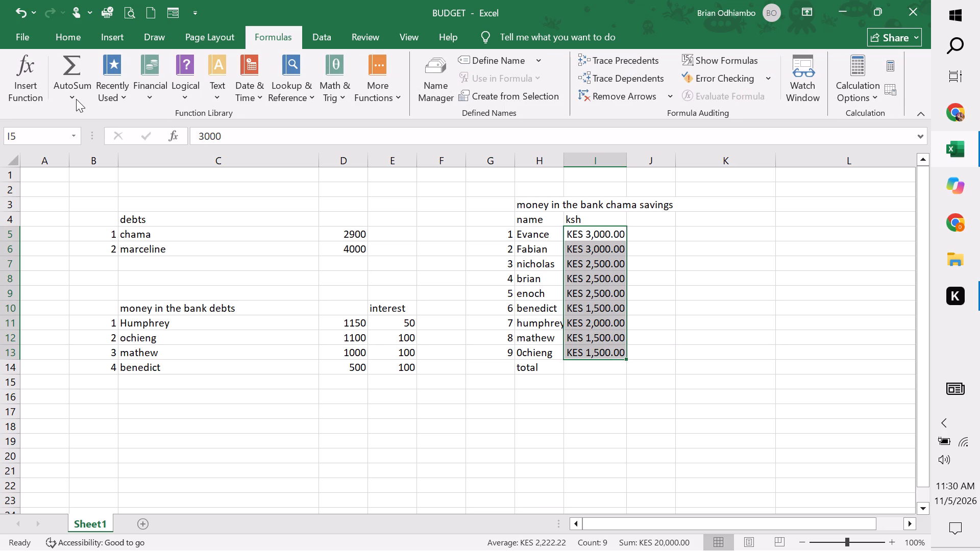
pyautogui.click(76, 99)
pyautogui.click(89, 114)
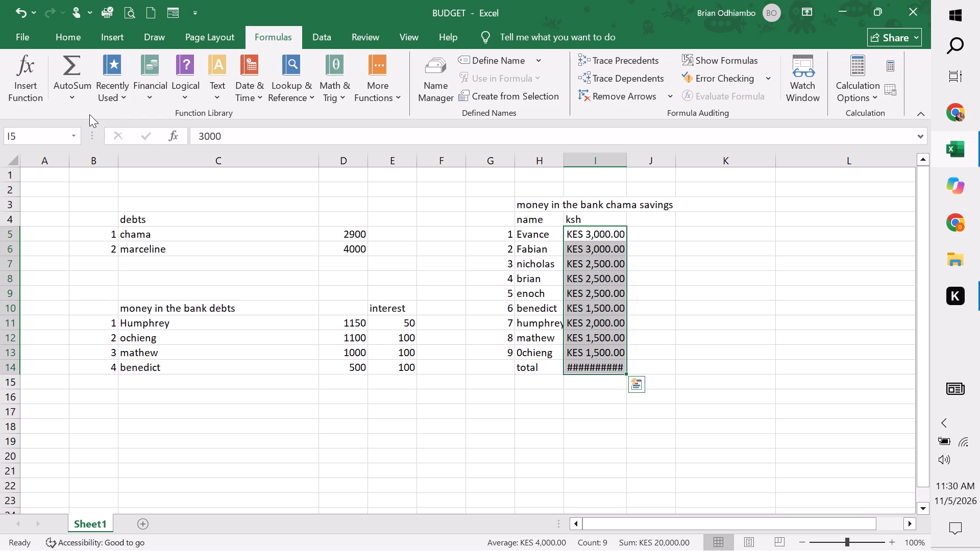
pyautogui.click(569, 437)
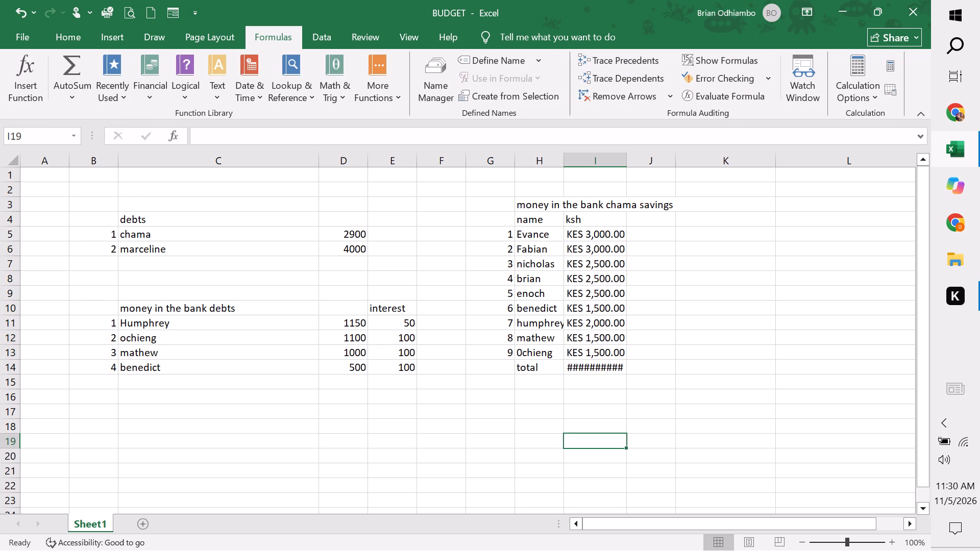
# Open the SUM formula in the chama savings total cell I14 and commit it again without edits.
pyautogui.doubleClick(611, 368)
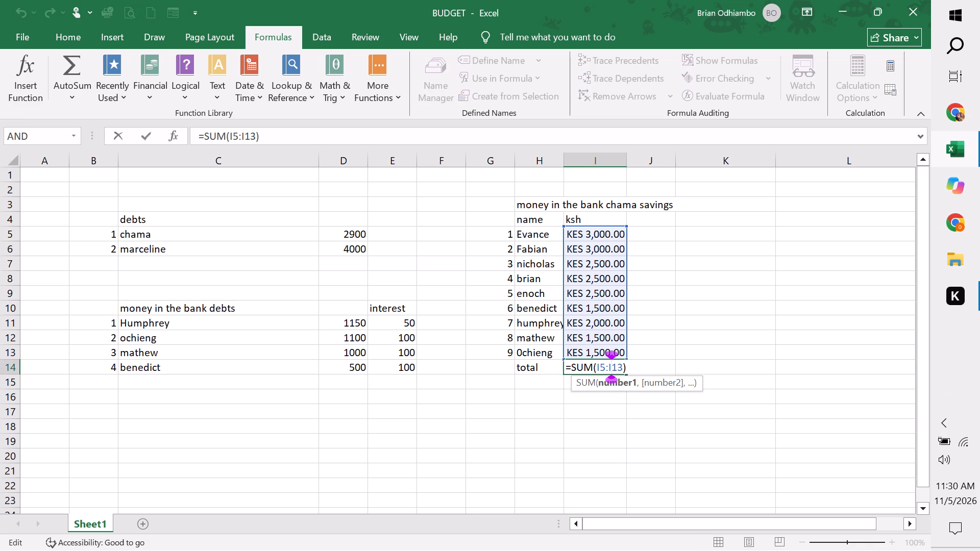
pyautogui.press('Return')
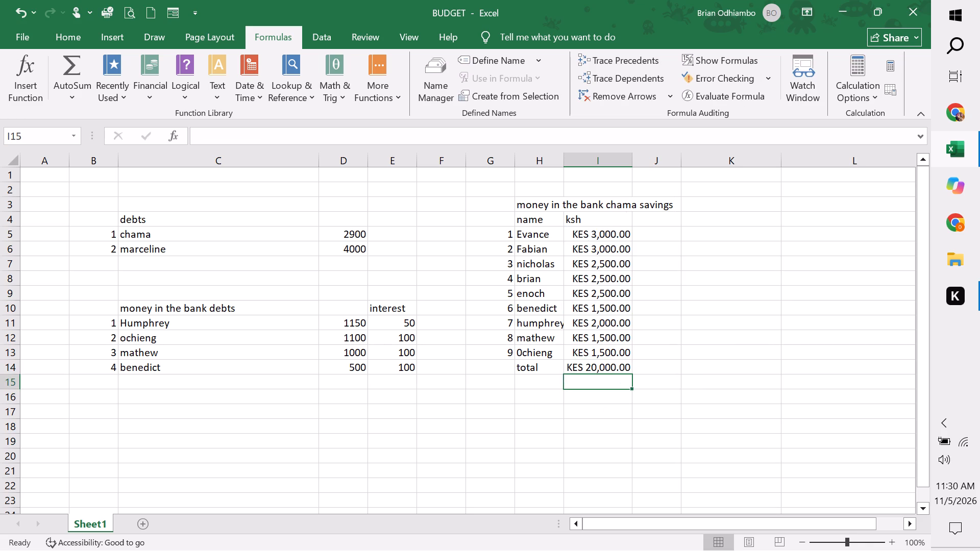
pyautogui.click(692, 437)
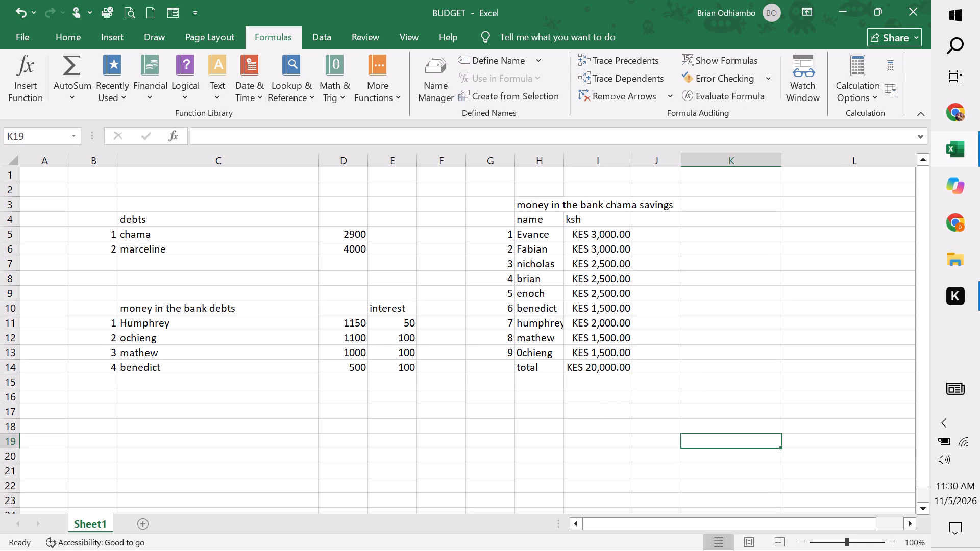
# Widen column I, which holds the ksh amounts, slightly beyond the width of its total.
pyautogui.moveTo(632, 164); pyautogui.dragTo(648, 174)
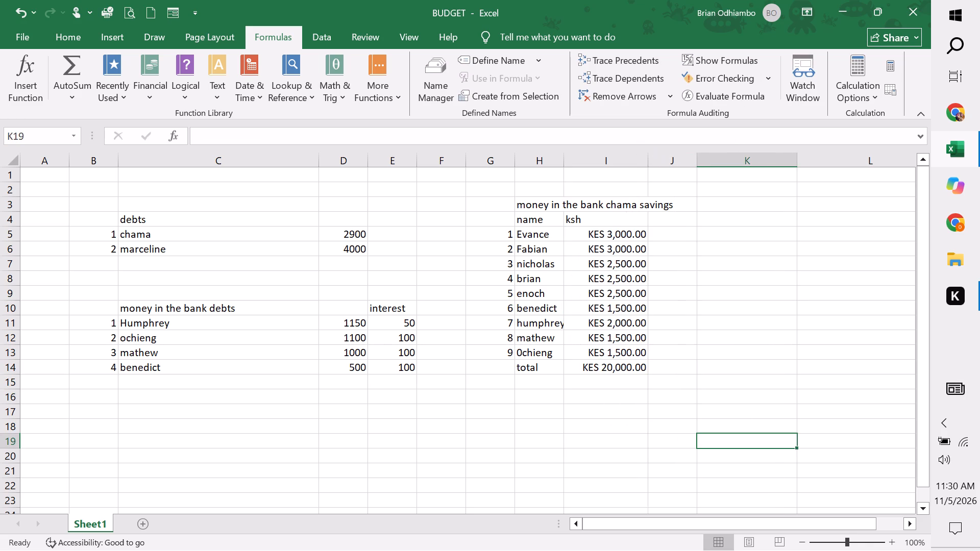
pyautogui.click(626, 477)
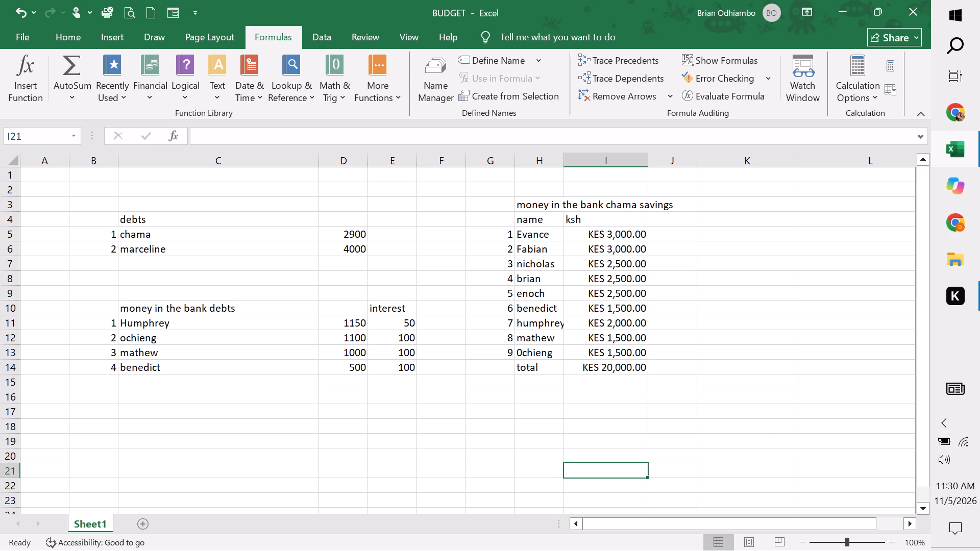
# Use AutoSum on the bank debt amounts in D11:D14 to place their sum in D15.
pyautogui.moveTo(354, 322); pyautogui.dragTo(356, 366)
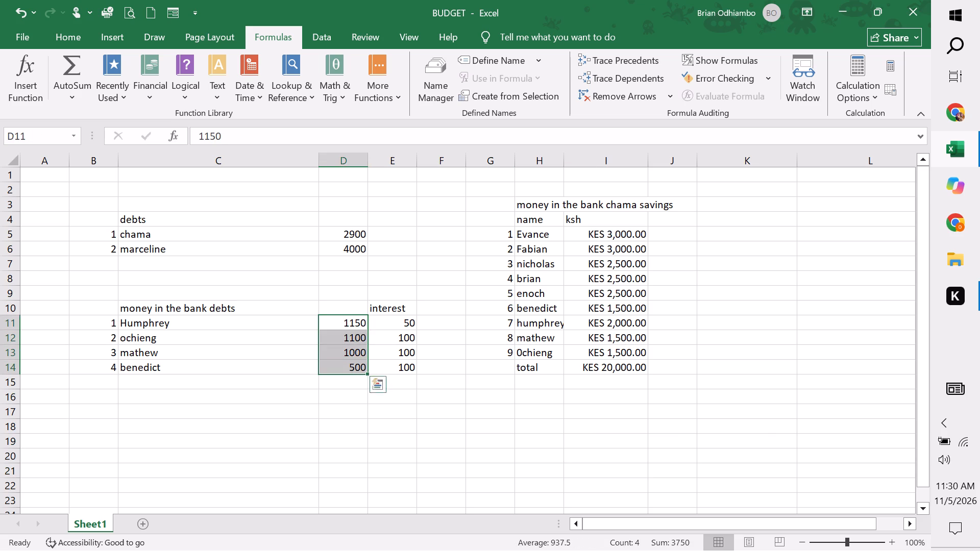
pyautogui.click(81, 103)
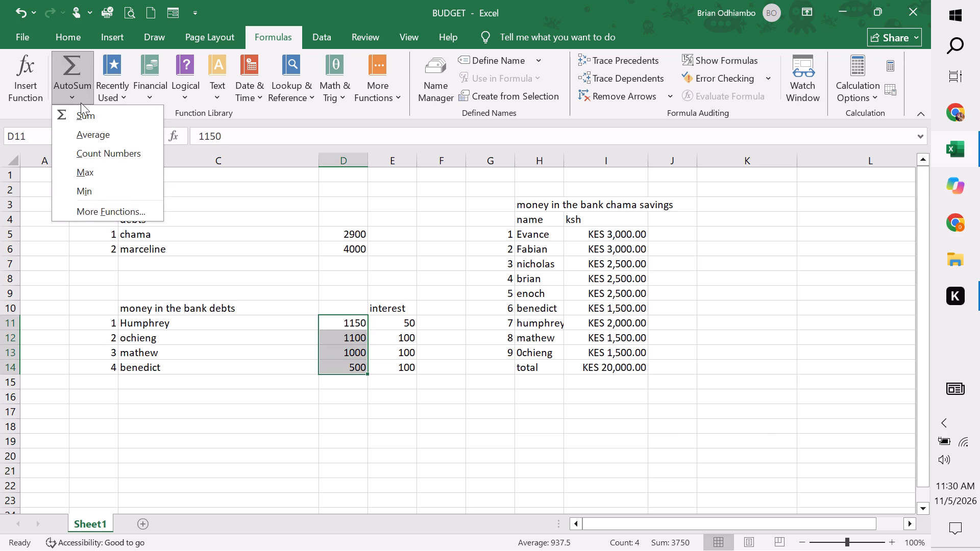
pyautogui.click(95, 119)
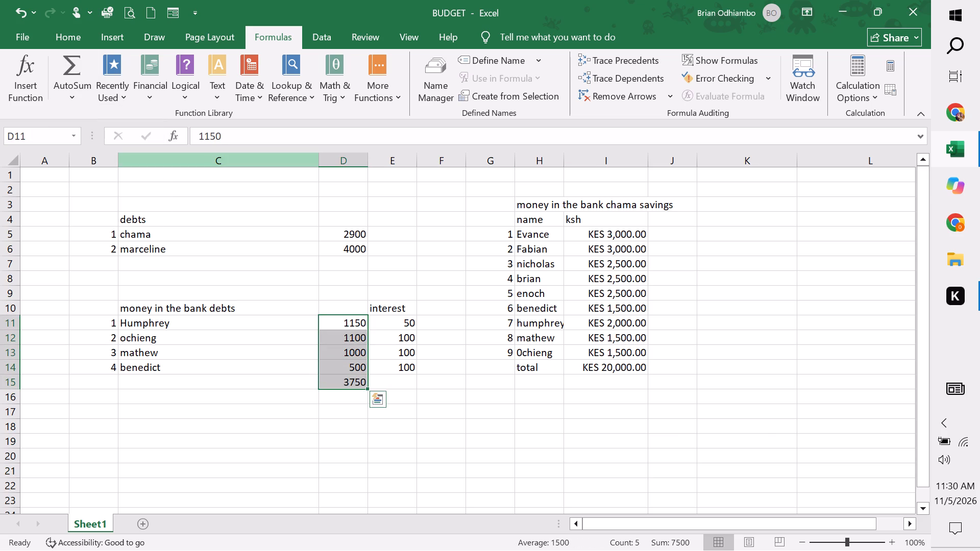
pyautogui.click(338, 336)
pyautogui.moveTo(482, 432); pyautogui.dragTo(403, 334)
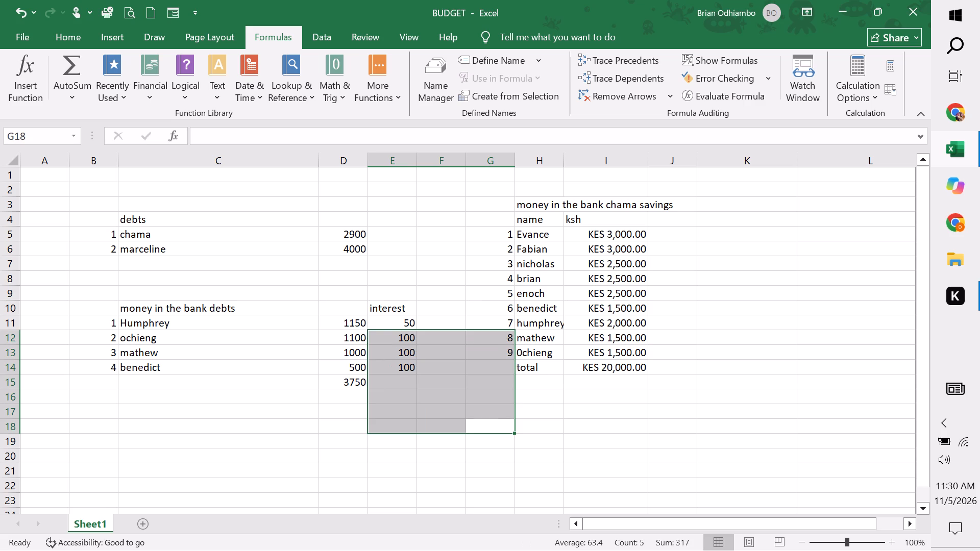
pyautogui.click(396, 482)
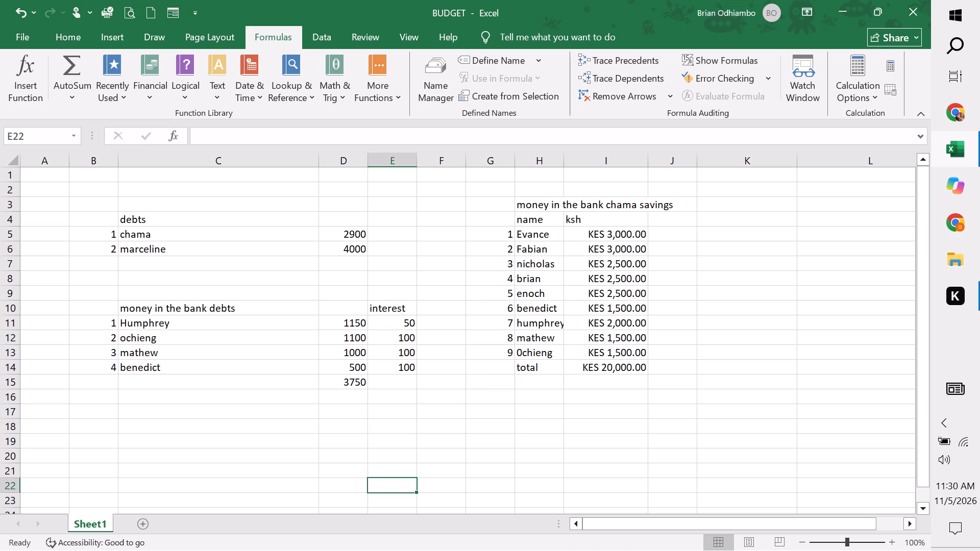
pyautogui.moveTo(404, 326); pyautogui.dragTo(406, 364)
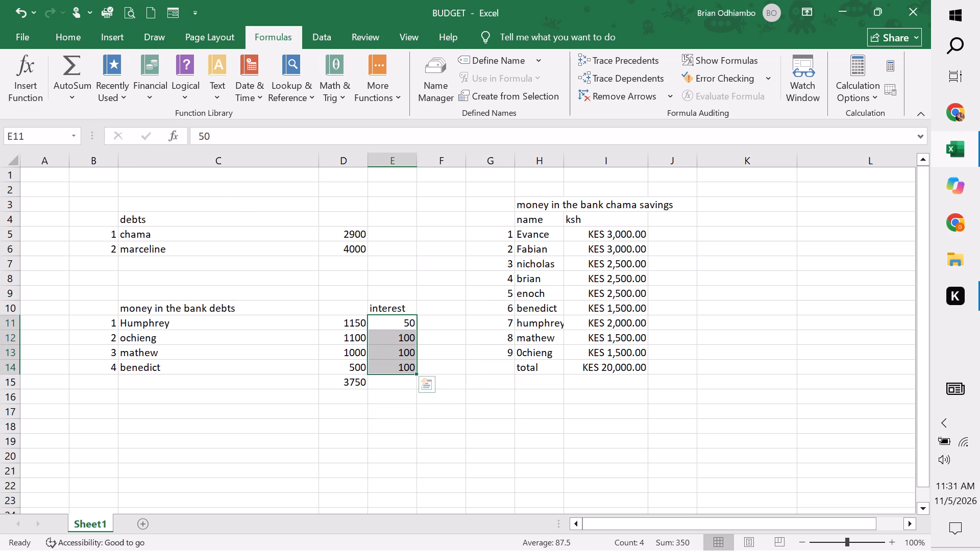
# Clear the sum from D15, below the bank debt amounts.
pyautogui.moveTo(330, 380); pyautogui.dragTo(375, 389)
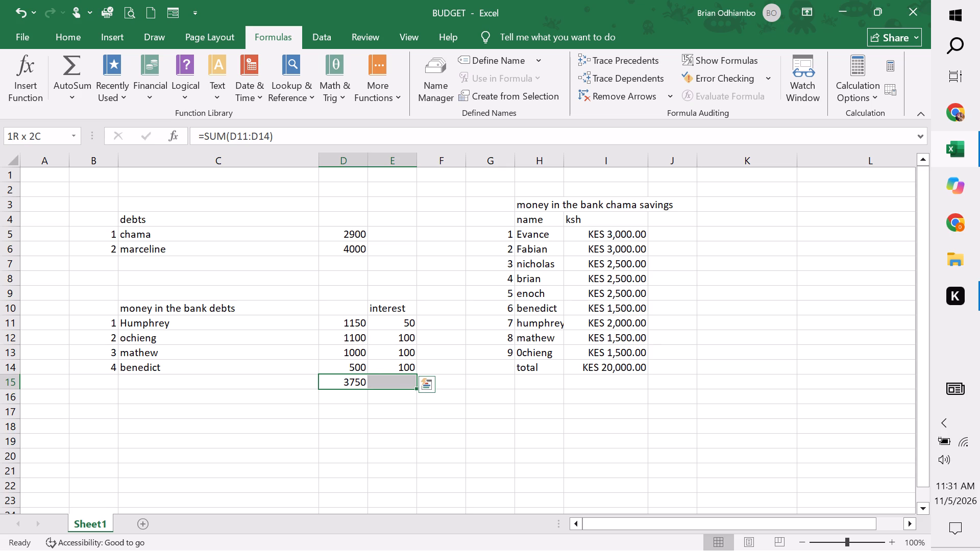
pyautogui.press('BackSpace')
# Add a fifth entry to the bank debts list, with number 5 in B15 and the name brian in C15.
pyautogui.moveTo(317, 419); pyautogui.dragTo(112, 382)
pyautogui.doubleClick(112, 382)
pyautogui.doubleClick(112, 382)
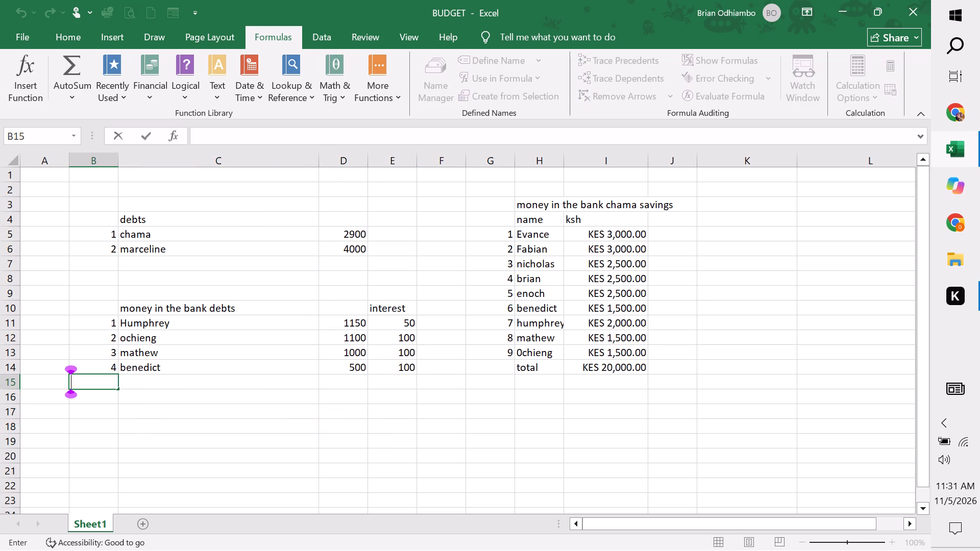
pyautogui.press('5')
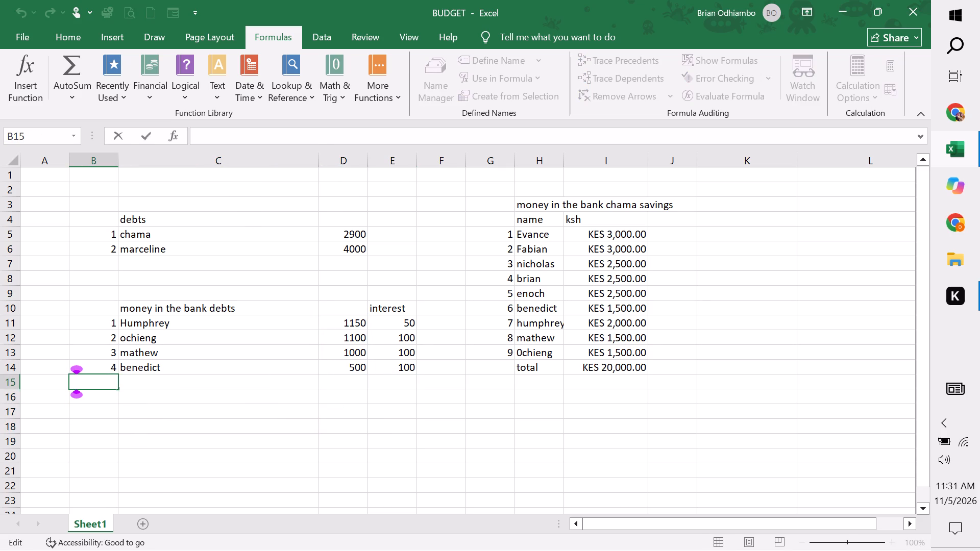
pyautogui.click(252, 488)
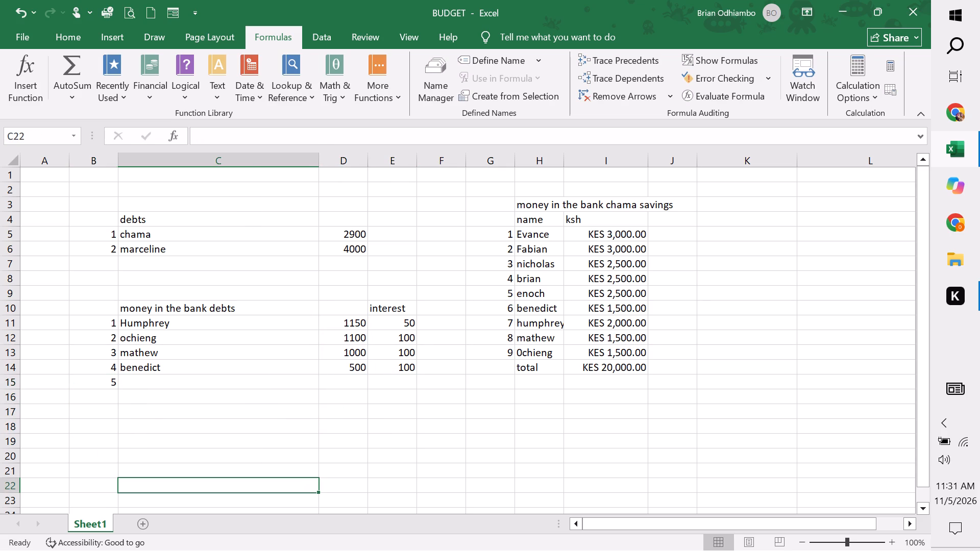
pyautogui.doubleClick(128, 387)
pyautogui.write('brian')
pyautogui.click(395, 413)
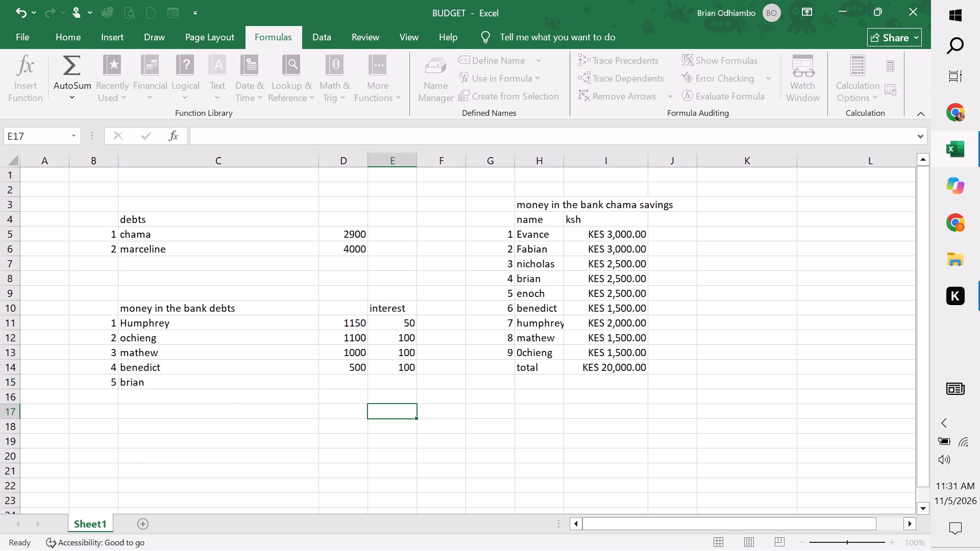
# Enter the amount 2900 in D15 and the interest 100 in E15 for brian's bank debt.
pyautogui.doubleClick(349, 384)
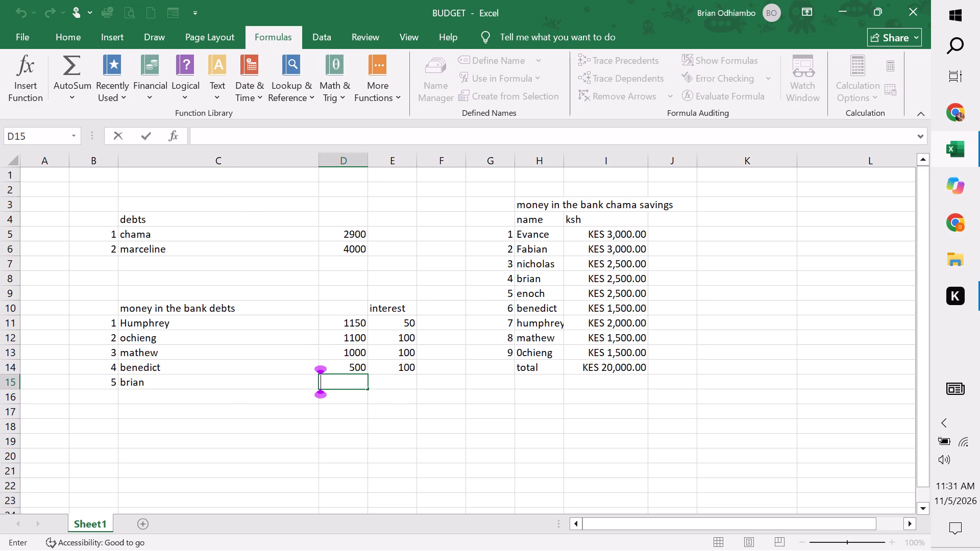
pyautogui.press('2')
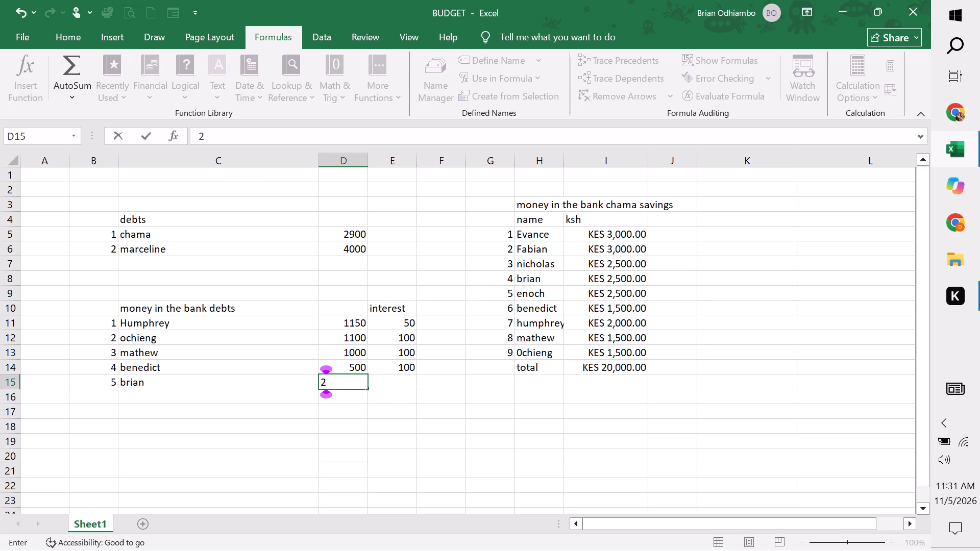
pyautogui.write('900')
pyautogui.click(384, 420)
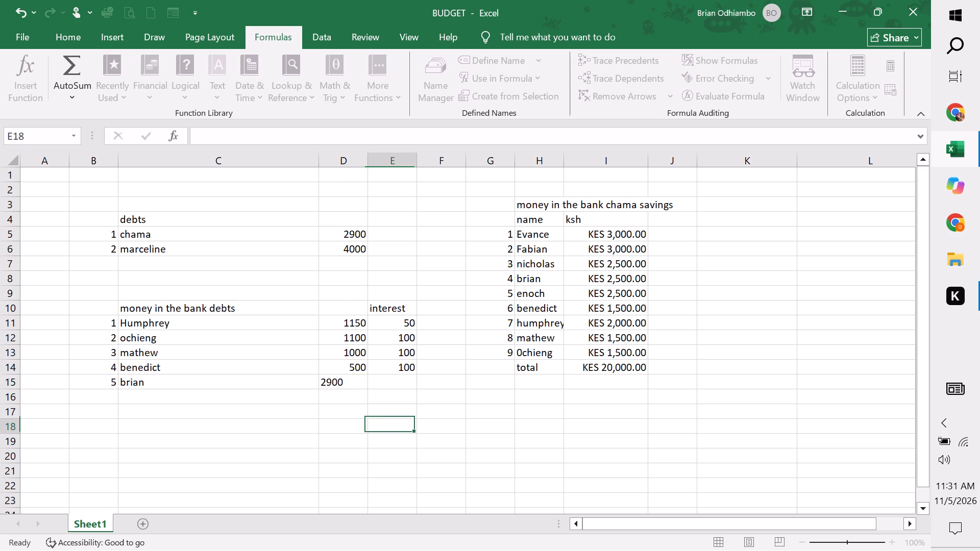
pyautogui.doubleClick(389, 383)
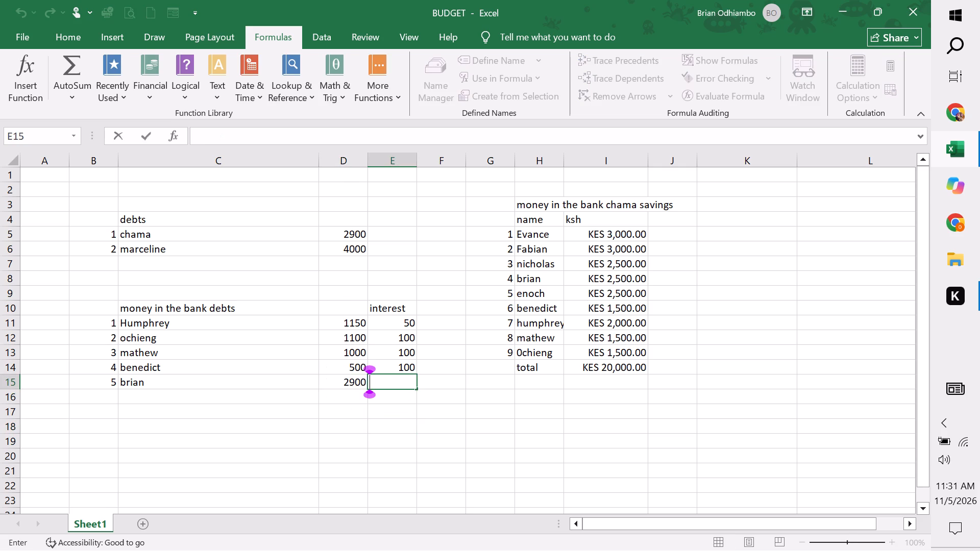
pyautogui.write('100')
pyautogui.click(389, 383)
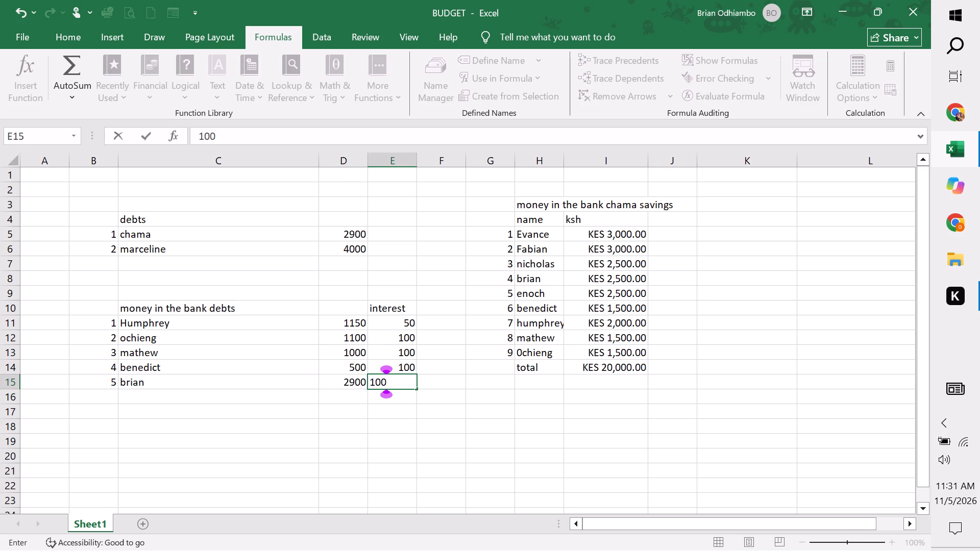
pyautogui.moveTo(444, 429); pyautogui.dragTo(419, 433)
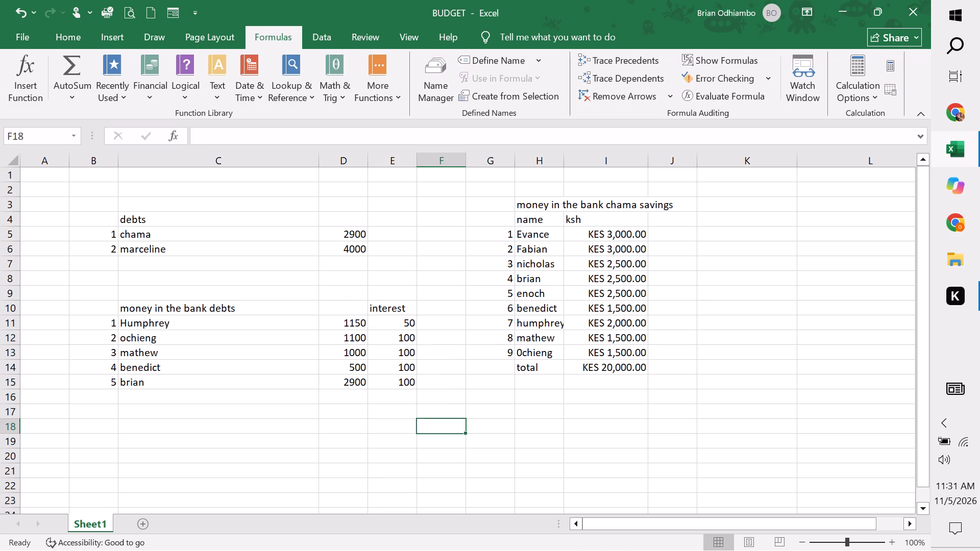
# Use AutoSum on the bank debt amounts in D11:D15 to place their sum in D16.
pyautogui.moveTo(361, 415); pyautogui.dragTo(356, 329)
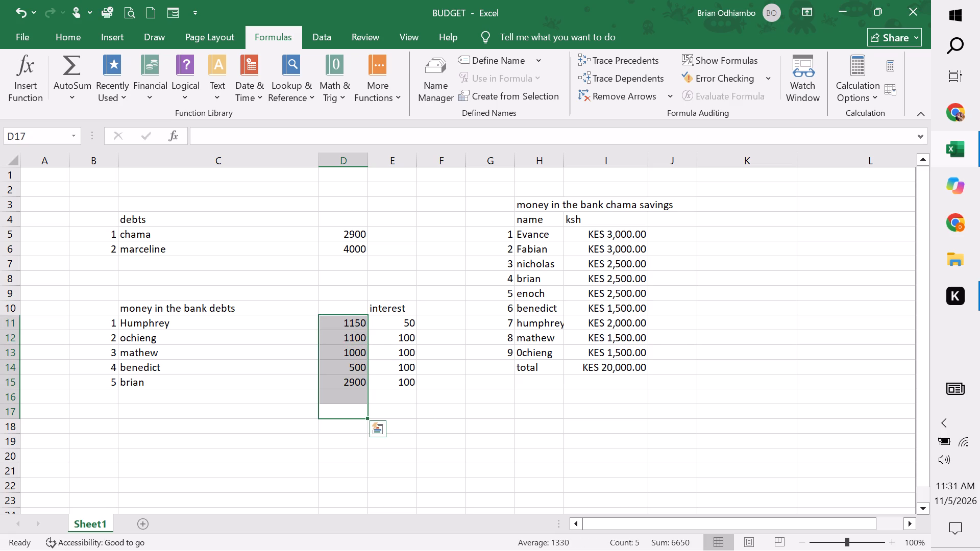
pyautogui.click(419, 425)
pyautogui.moveTo(362, 321); pyautogui.dragTo(362, 377)
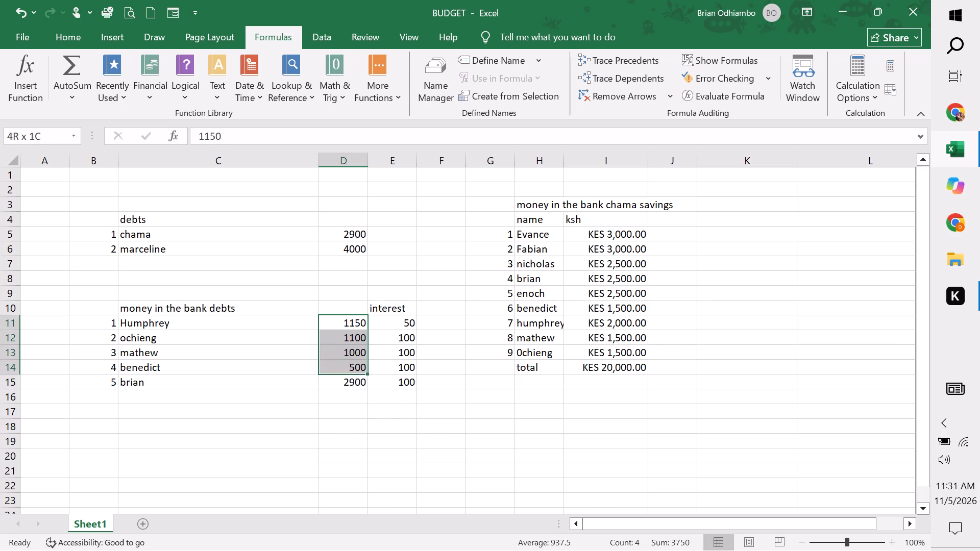
pyautogui.moveTo(362, 377); pyautogui.dragTo(362, 385)
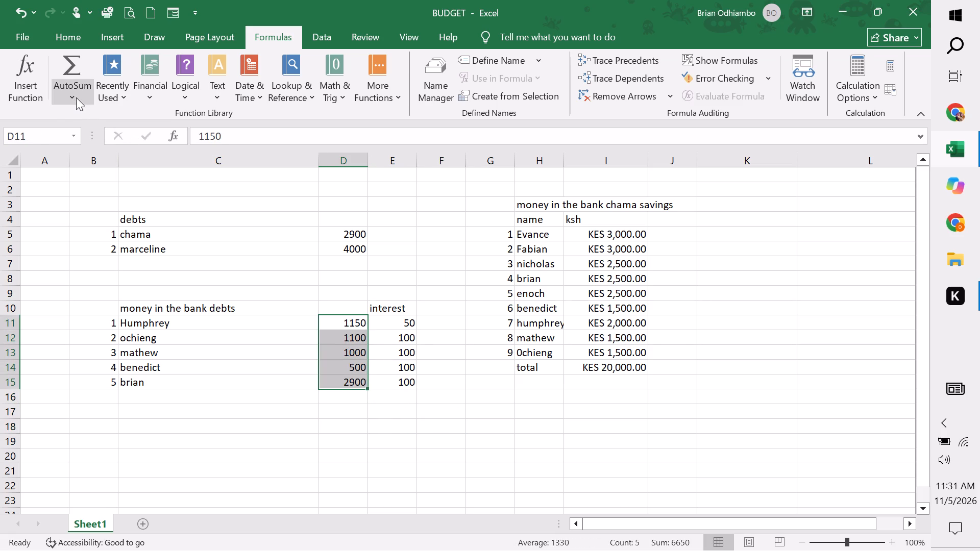
pyautogui.click(73, 97)
pyautogui.click(94, 116)
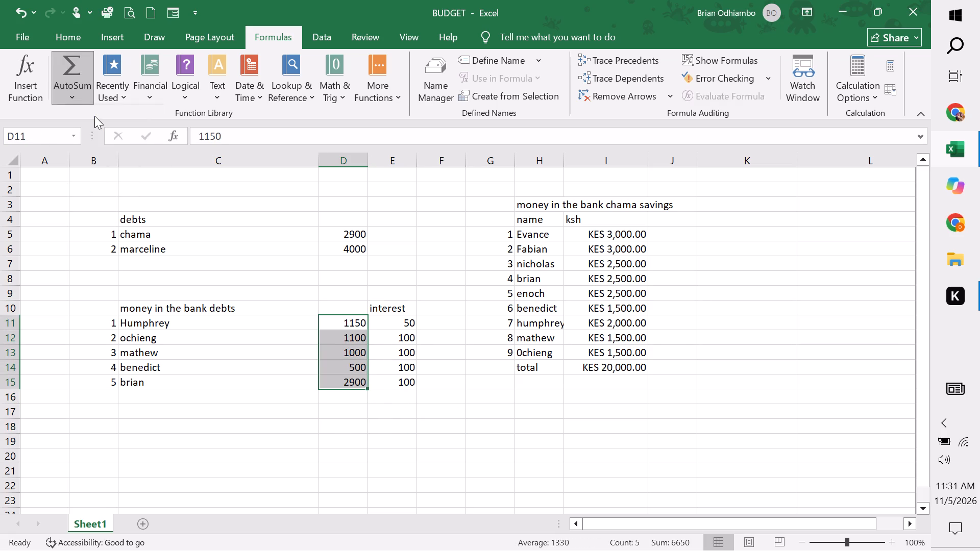
pyautogui.click(508, 411)
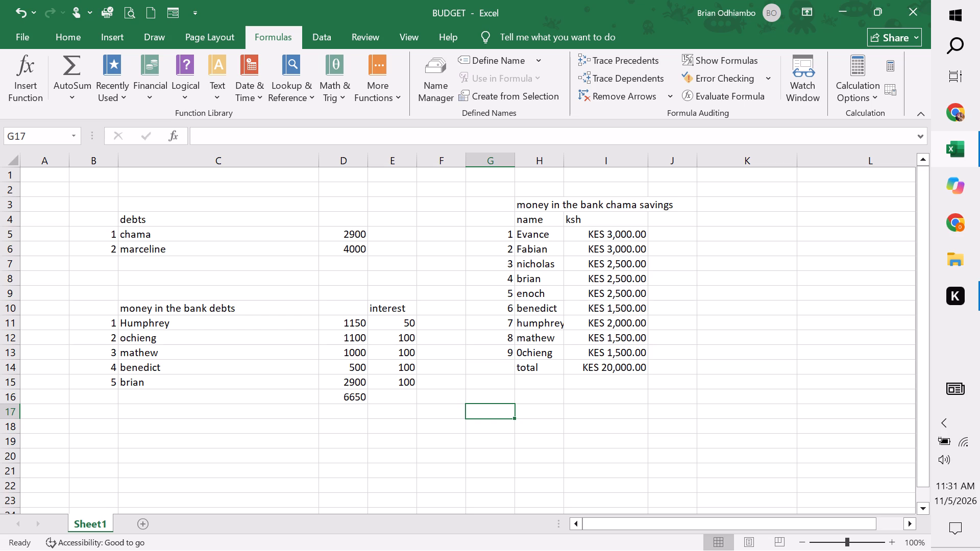
# Use AutoSum on the interest values in E11:E15 to place their sum in E16.
pyautogui.moveTo(406, 325); pyautogui.dragTo(411, 385)
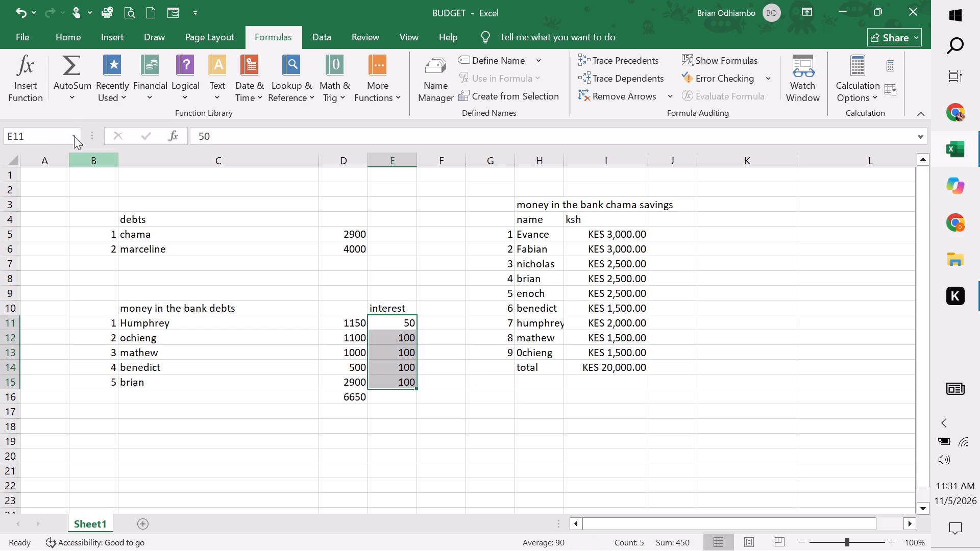
pyautogui.click(69, 92)
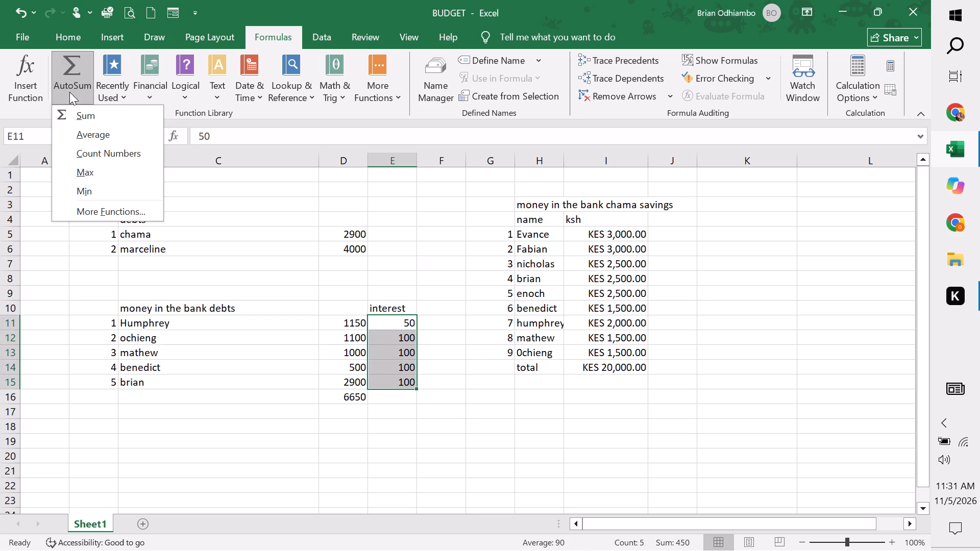
pyautogui.click(82, 106)
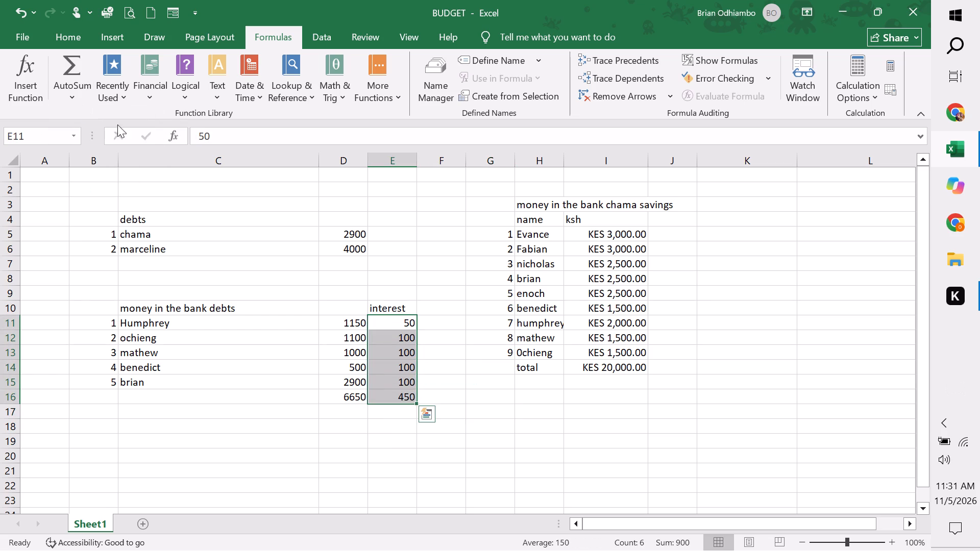
pyautogui.click(508, 365)
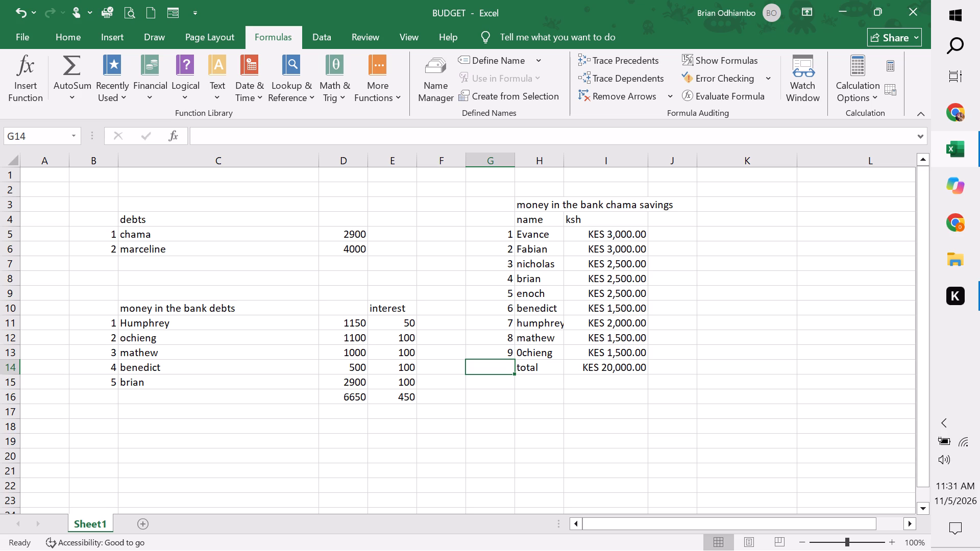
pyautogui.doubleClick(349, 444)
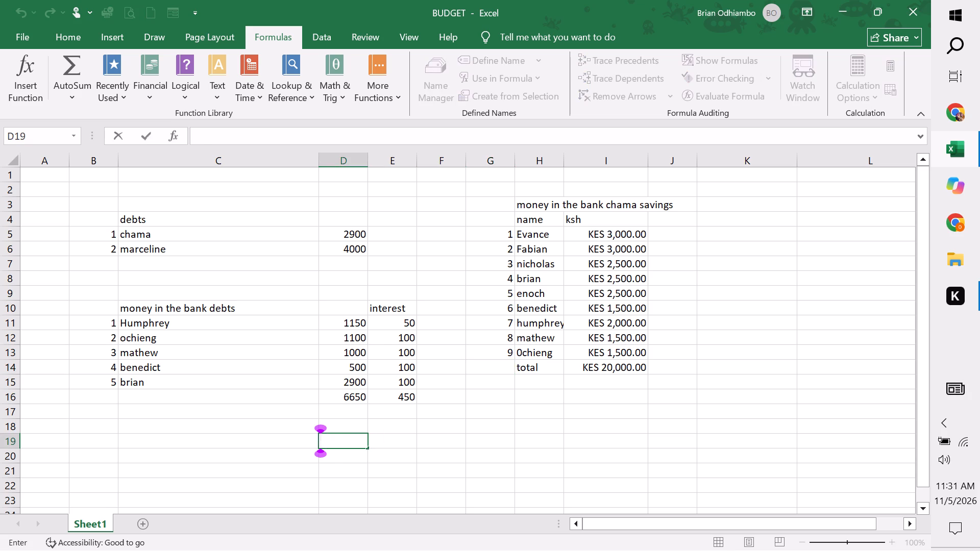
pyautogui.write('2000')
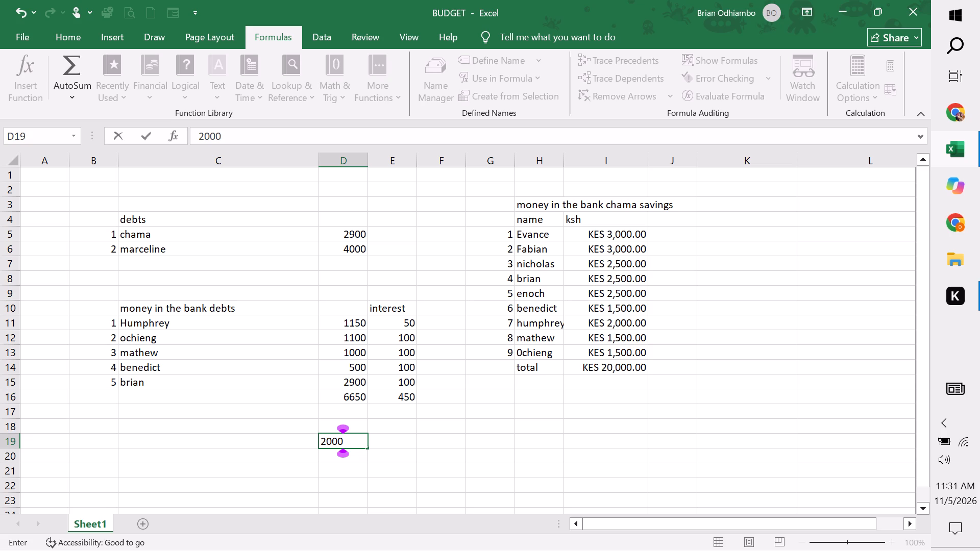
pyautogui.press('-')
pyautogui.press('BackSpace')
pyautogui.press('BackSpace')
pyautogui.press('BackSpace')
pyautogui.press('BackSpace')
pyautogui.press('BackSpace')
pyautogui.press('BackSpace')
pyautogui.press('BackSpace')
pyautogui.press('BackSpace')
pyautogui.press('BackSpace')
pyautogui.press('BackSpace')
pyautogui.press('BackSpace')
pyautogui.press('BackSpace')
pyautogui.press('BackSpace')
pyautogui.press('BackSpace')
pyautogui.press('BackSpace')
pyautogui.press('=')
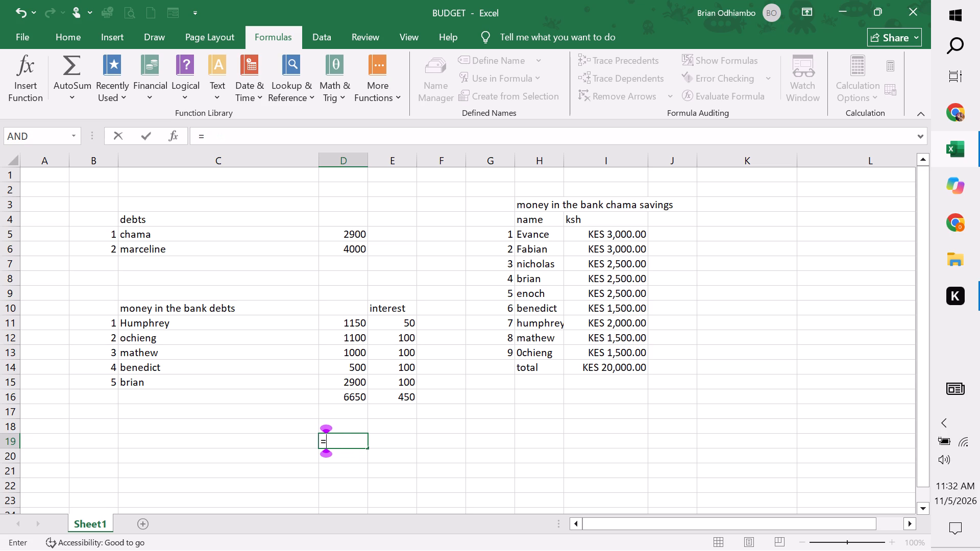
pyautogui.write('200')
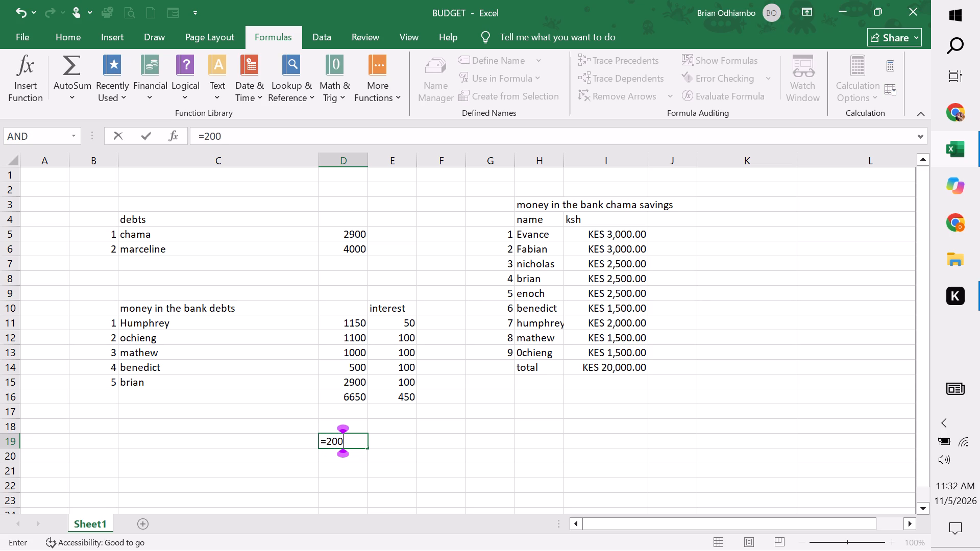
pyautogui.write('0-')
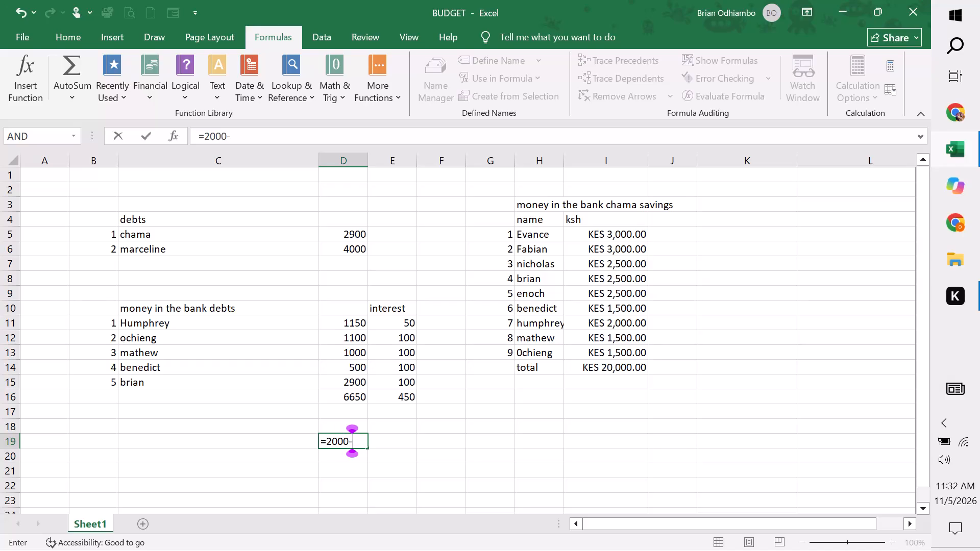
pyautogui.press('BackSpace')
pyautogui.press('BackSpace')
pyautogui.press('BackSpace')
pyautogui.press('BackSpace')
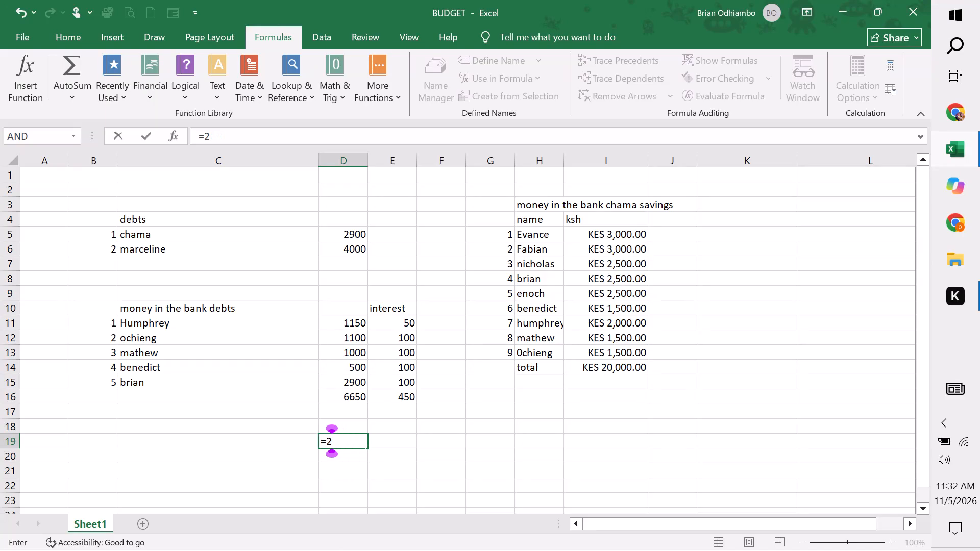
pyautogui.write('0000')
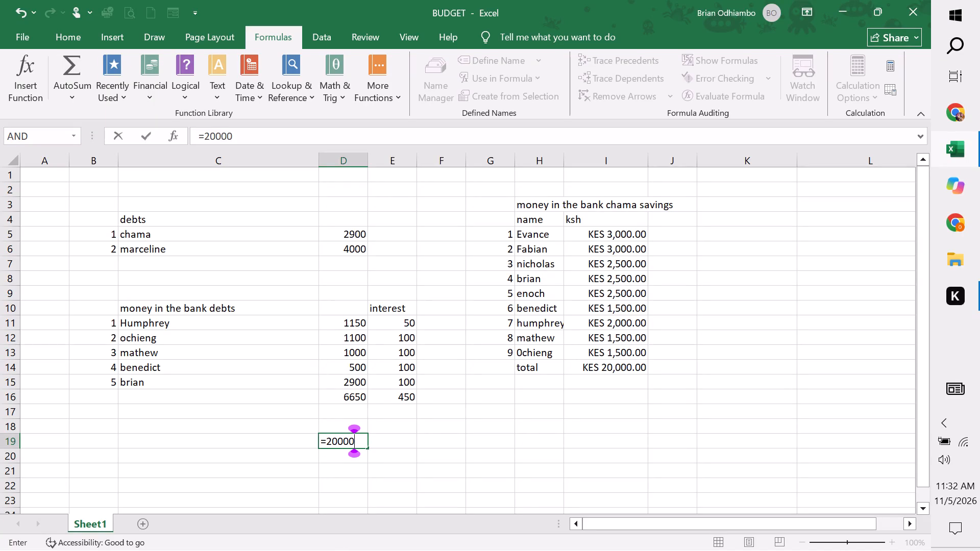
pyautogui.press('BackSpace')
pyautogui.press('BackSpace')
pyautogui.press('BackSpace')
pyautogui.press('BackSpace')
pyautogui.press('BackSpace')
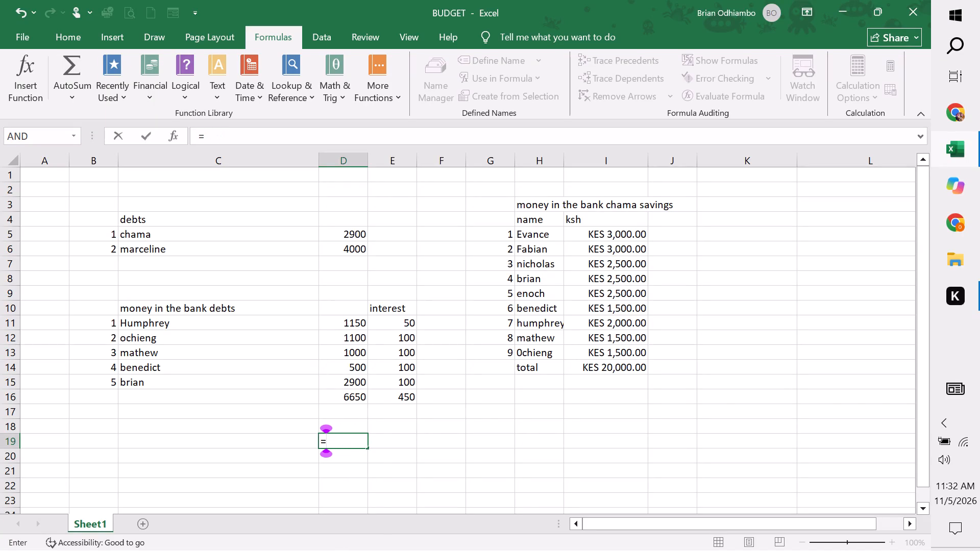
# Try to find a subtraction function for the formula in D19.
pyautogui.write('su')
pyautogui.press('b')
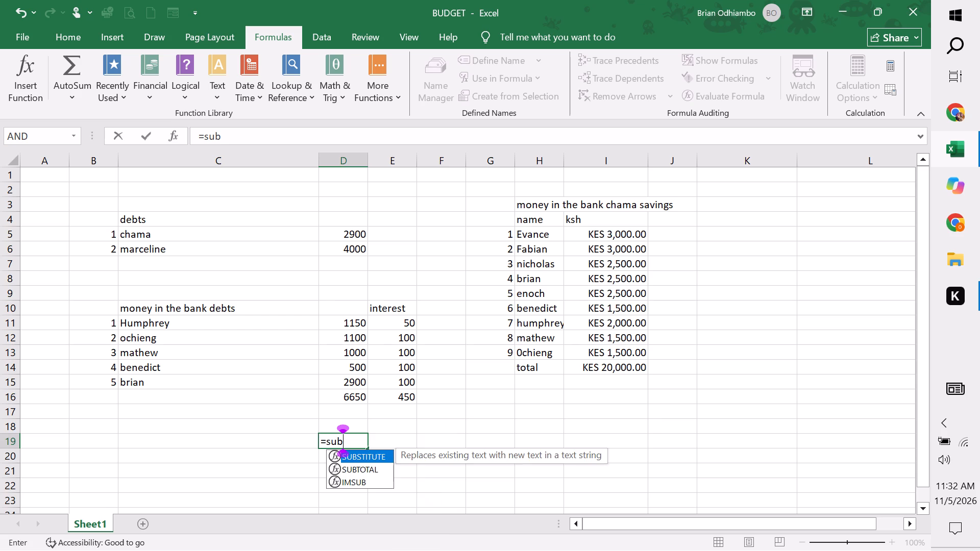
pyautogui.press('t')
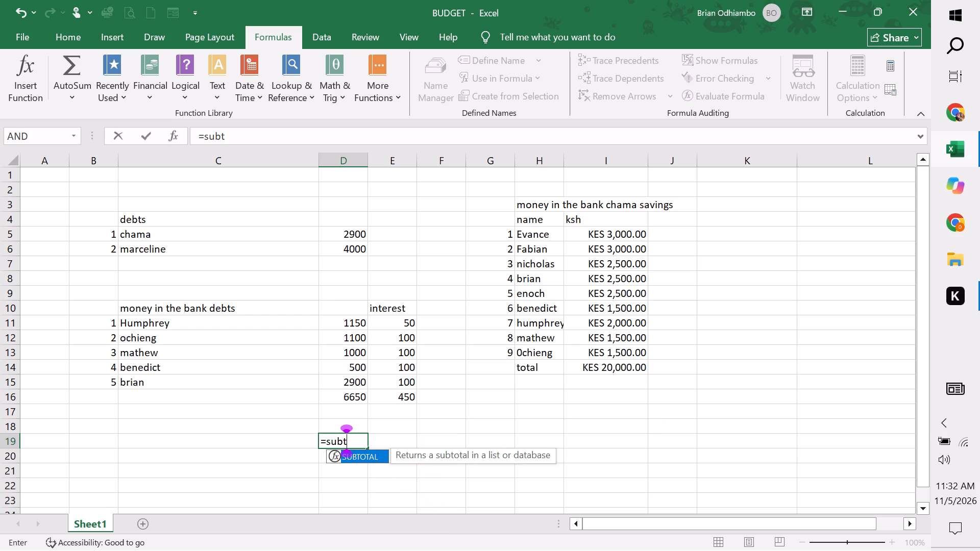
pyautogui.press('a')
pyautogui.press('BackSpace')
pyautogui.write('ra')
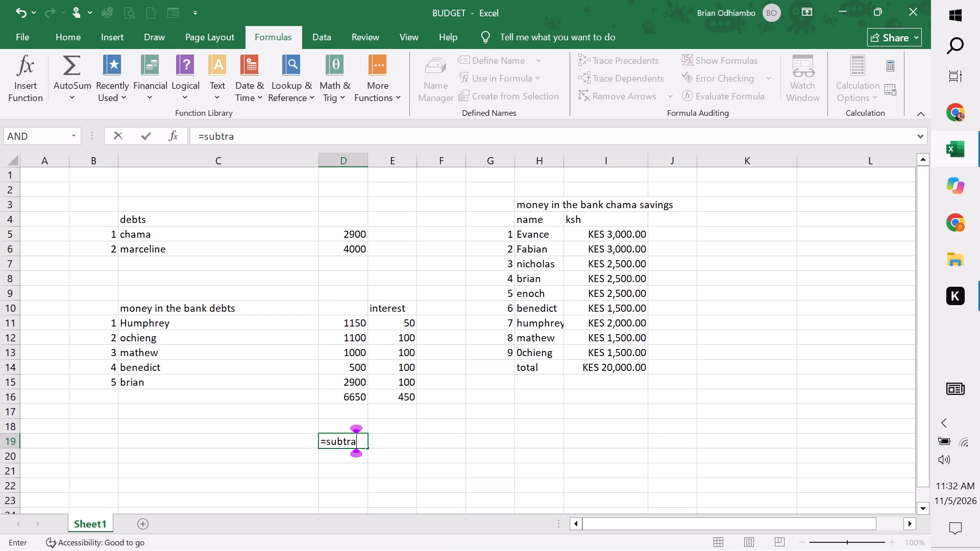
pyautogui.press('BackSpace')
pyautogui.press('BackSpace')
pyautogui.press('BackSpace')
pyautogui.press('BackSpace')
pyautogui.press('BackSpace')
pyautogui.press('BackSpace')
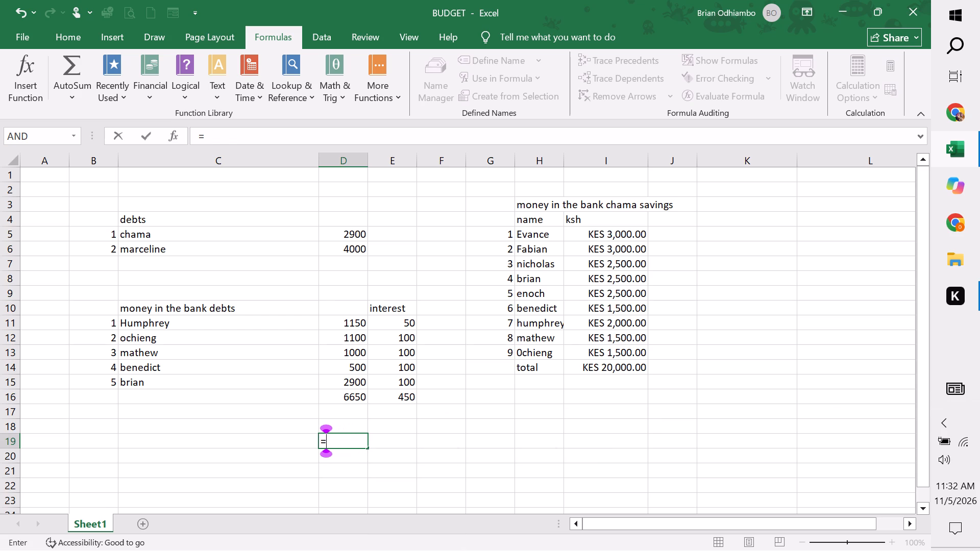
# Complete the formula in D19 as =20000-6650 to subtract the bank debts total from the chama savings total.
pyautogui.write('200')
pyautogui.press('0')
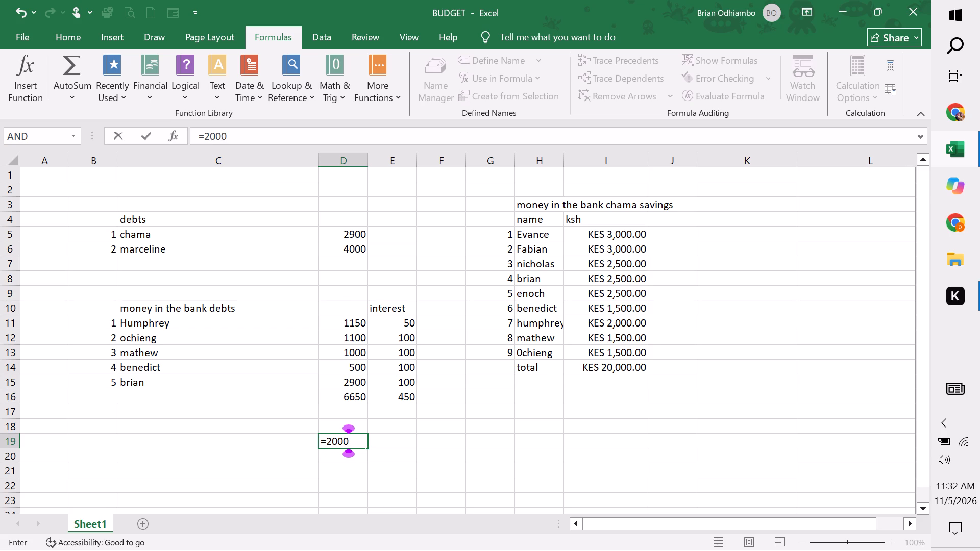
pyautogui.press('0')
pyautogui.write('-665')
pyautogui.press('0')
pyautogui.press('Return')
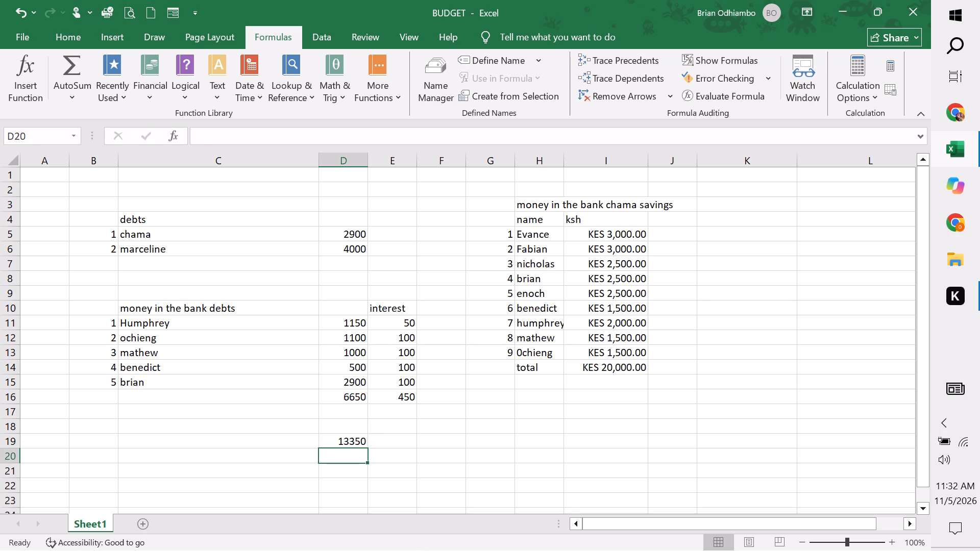
# Enter 13350-450 in D20 to take the interest total off the amount in D19.
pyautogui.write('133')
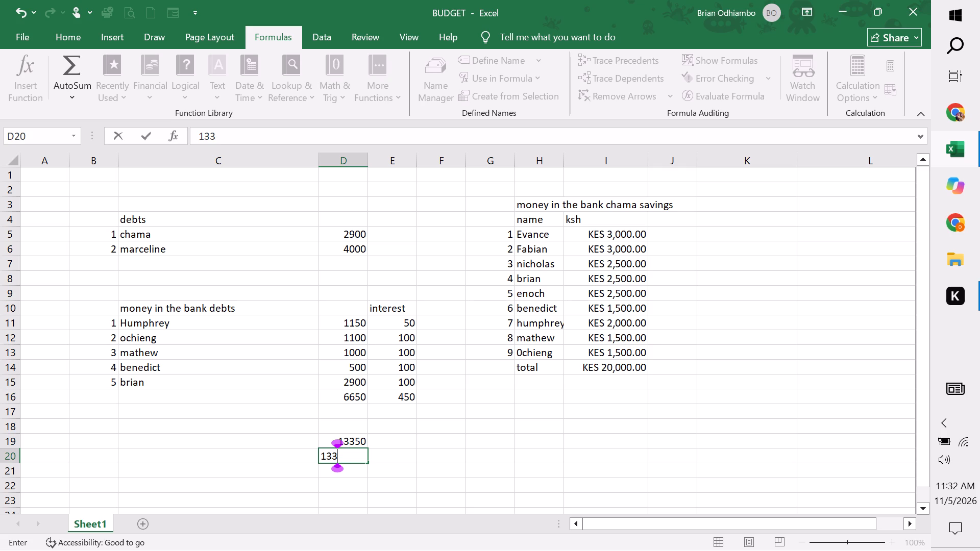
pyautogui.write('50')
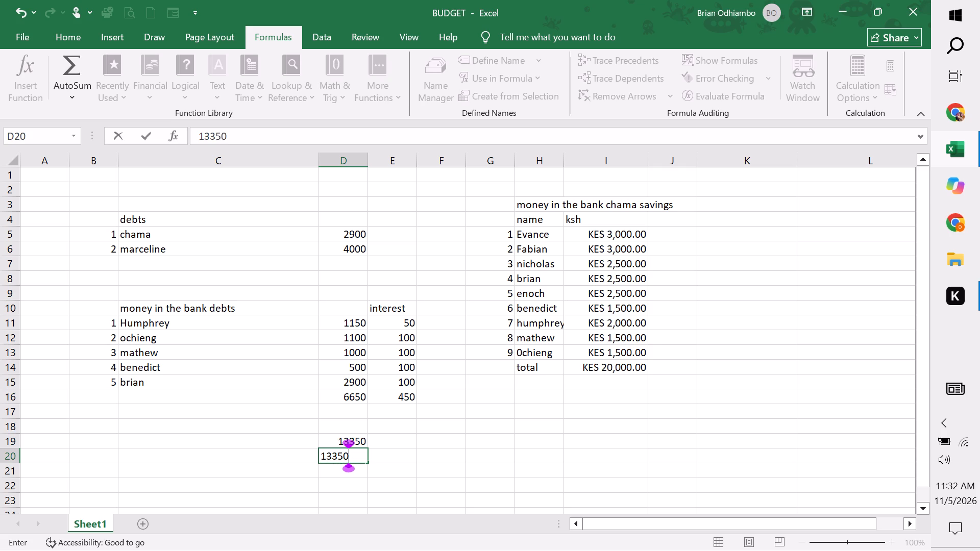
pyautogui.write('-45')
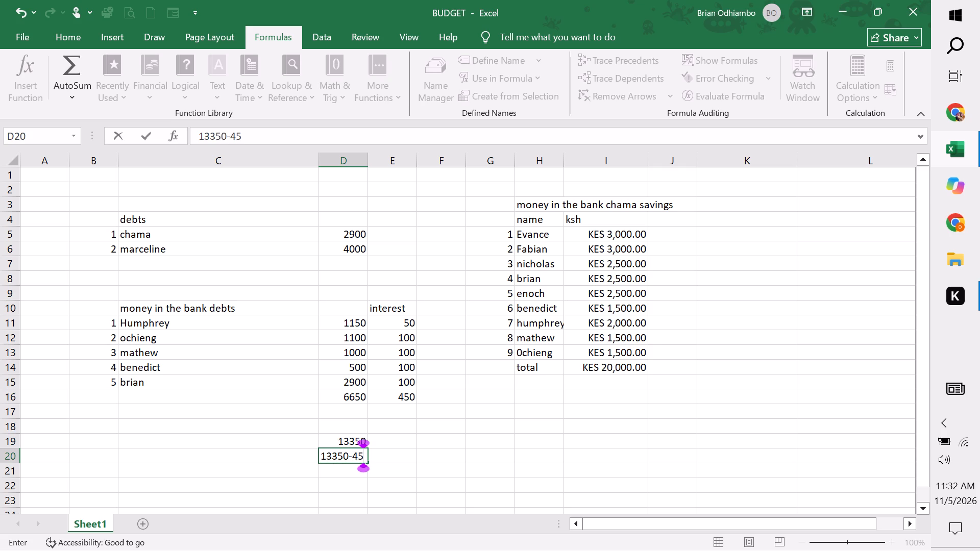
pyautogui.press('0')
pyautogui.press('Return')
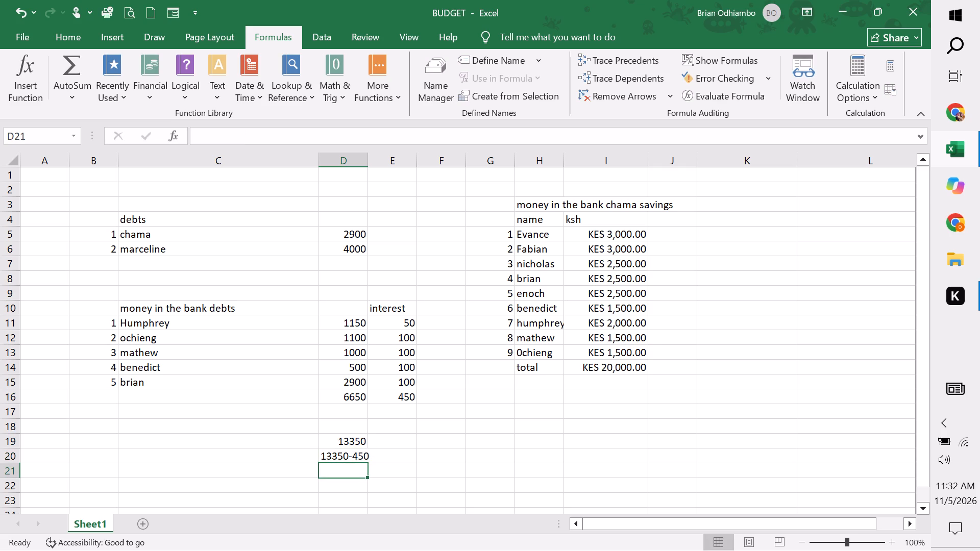
# Turn the entry in D20 into the formula =13350-450.
pyautogui.click(323, 460)
pyautogui.doubleClick(323, 460)
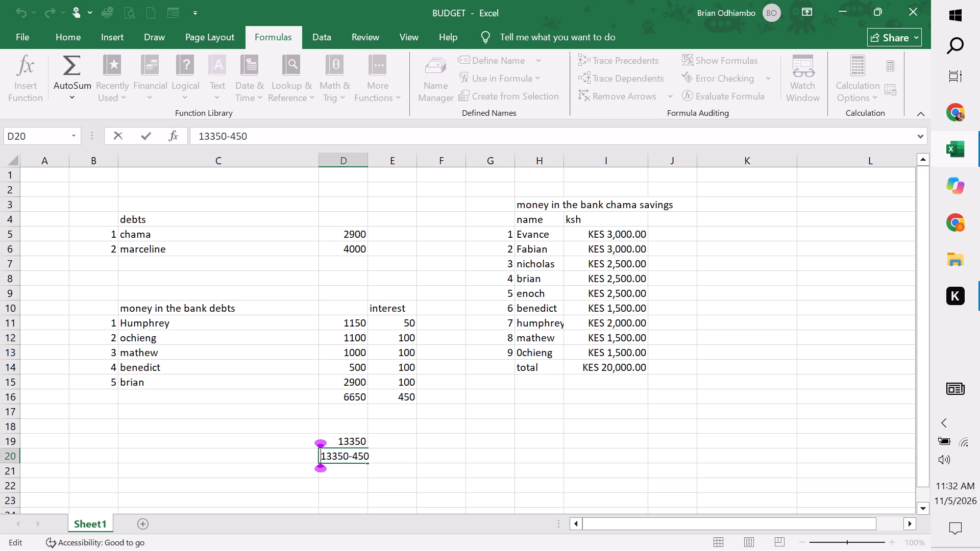
pyautogui.press('=')
pyautogui.press('Return')
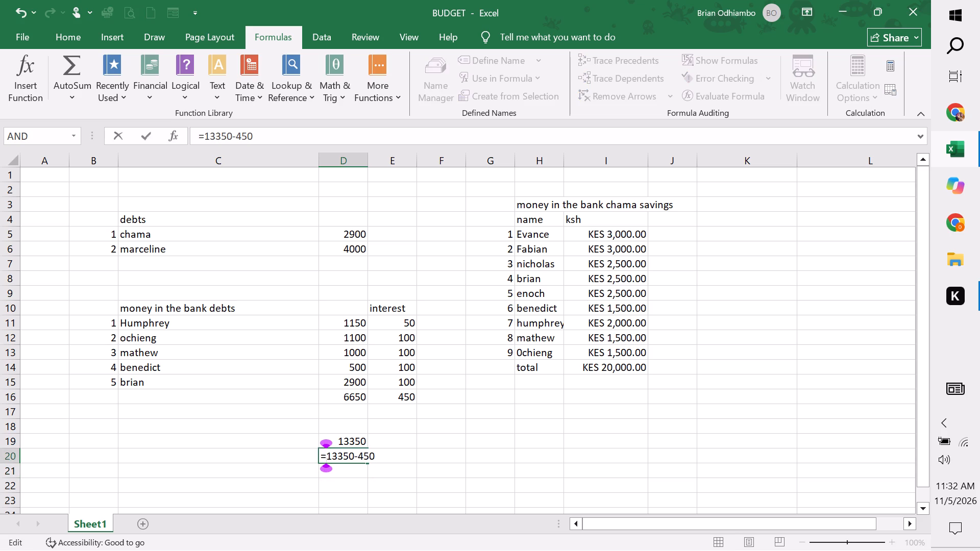
# Open cell D21, below the interest subtraction, for a new entry.
pyautogui.click(347, 478)
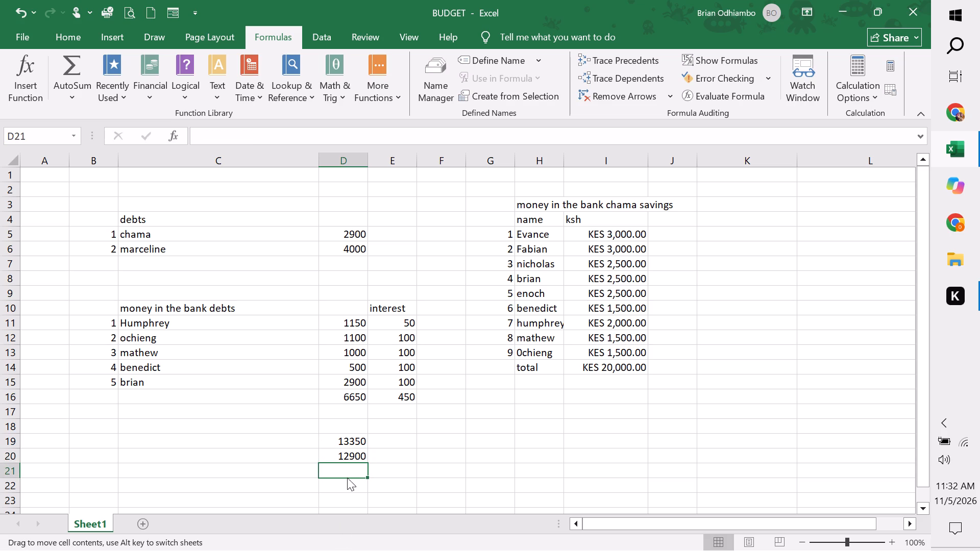
pyautogui.doubleClick(338, 465)
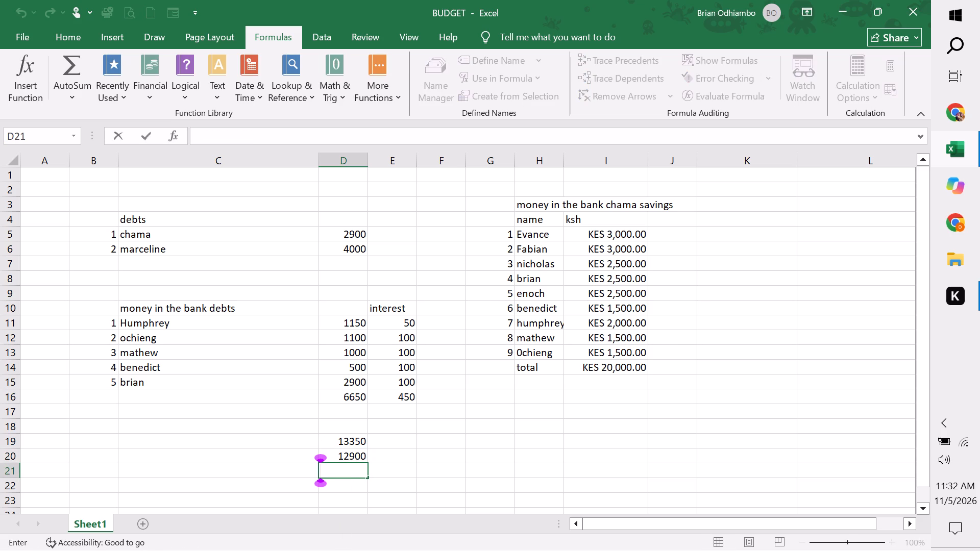
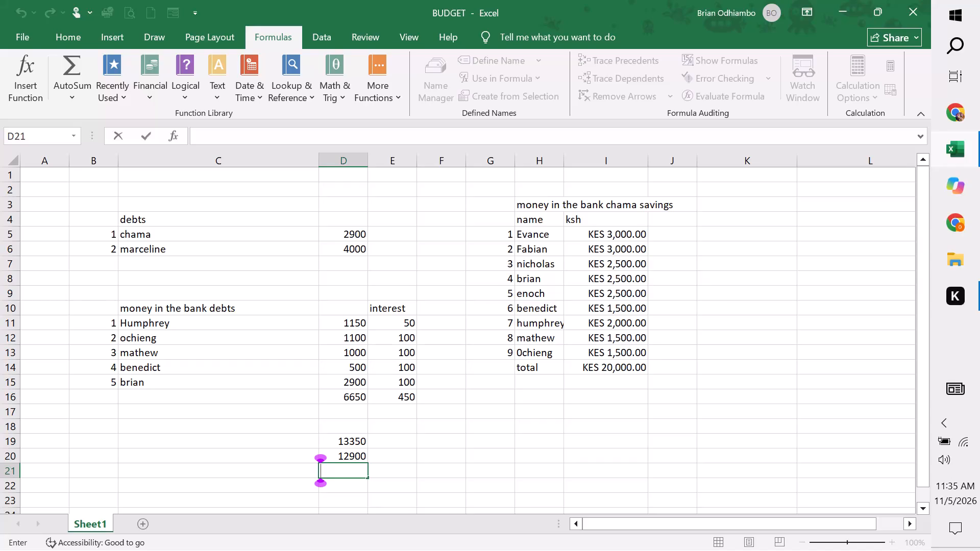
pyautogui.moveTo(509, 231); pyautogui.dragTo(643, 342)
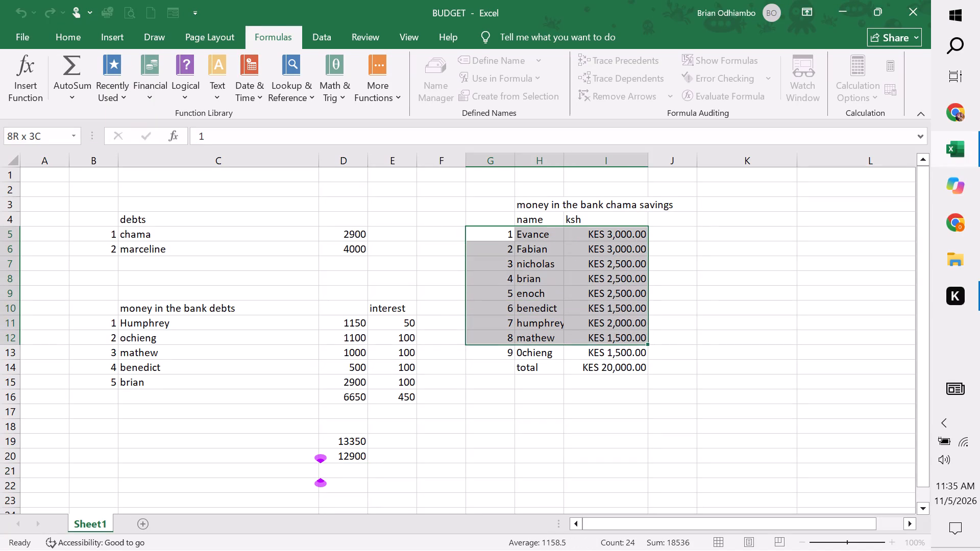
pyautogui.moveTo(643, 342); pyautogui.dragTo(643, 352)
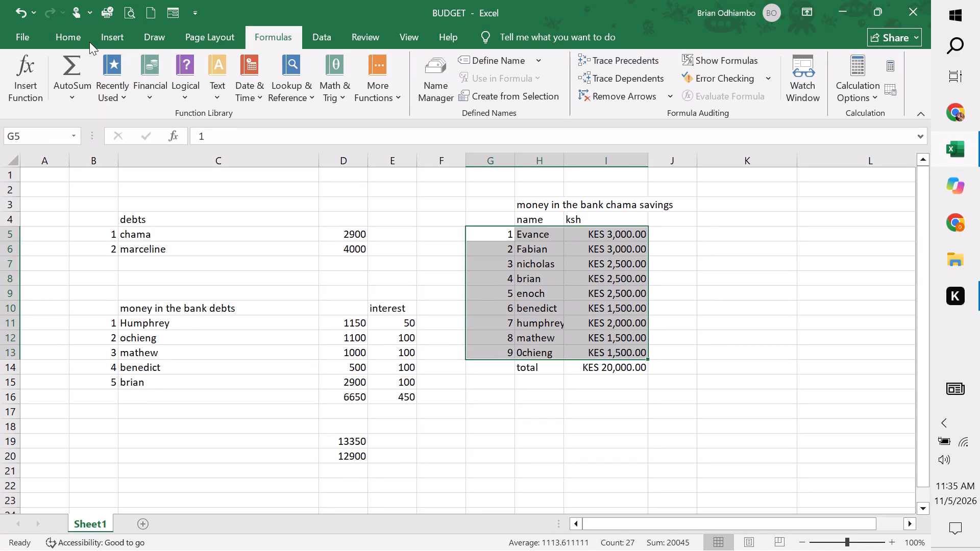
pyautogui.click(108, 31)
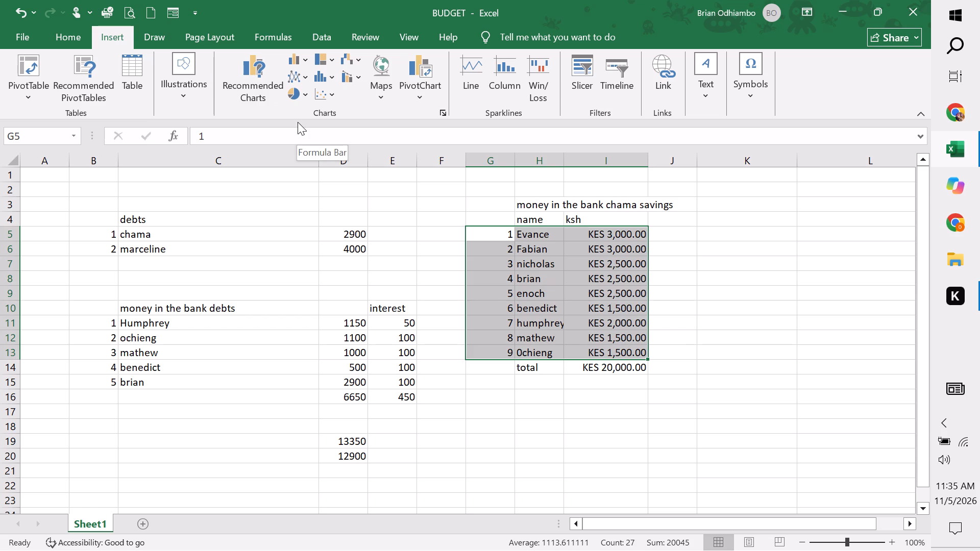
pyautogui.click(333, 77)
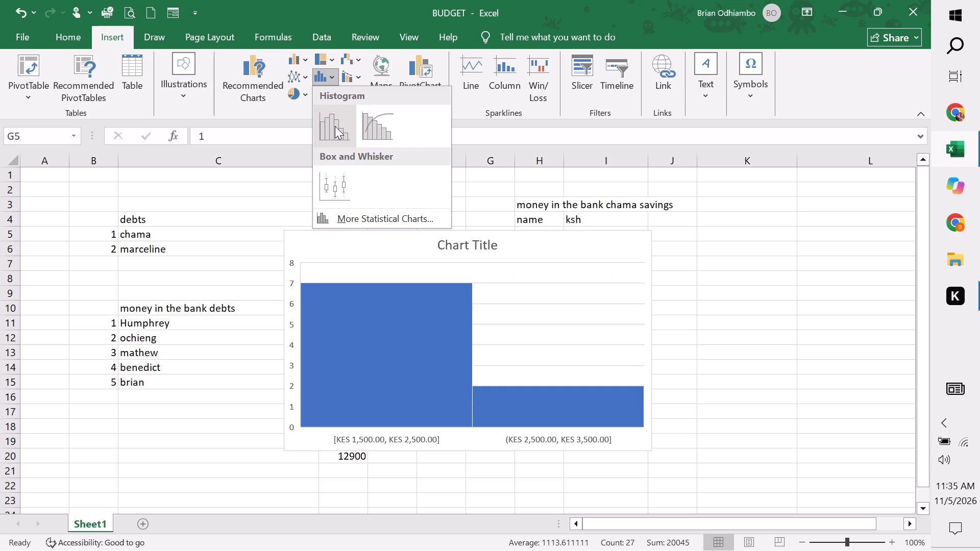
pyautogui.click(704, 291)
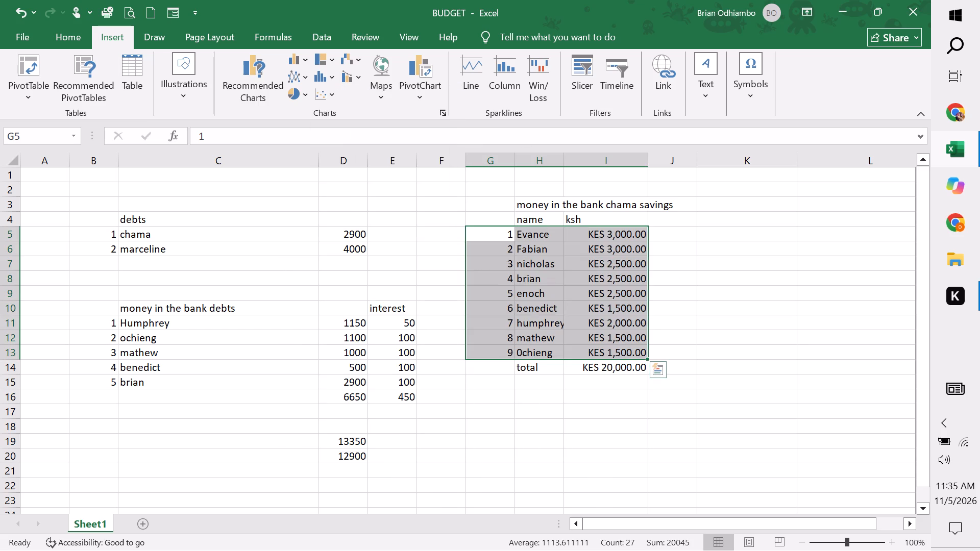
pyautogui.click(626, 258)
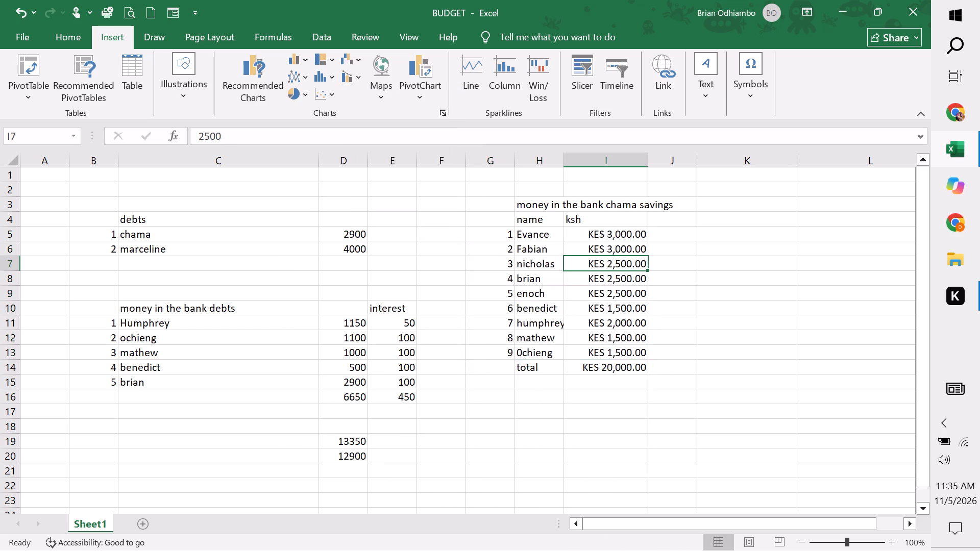
# Insert a 2-D stacked line chart from the chama savings names and amounts in H5:I13, excluding the total row.
pyautogui.moveTo(533, 235); pyautogui.dragTo(623, 357)
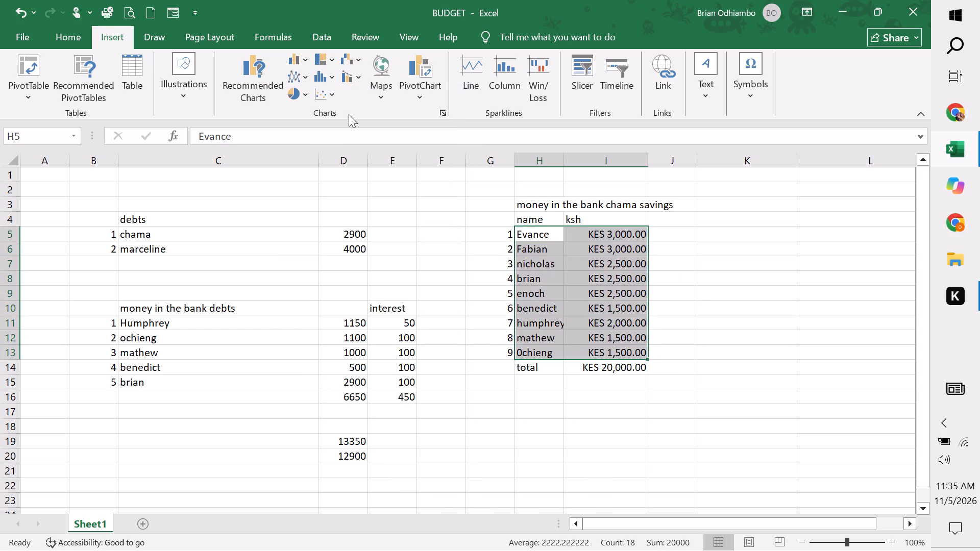
pyautogui.click(321, 76)
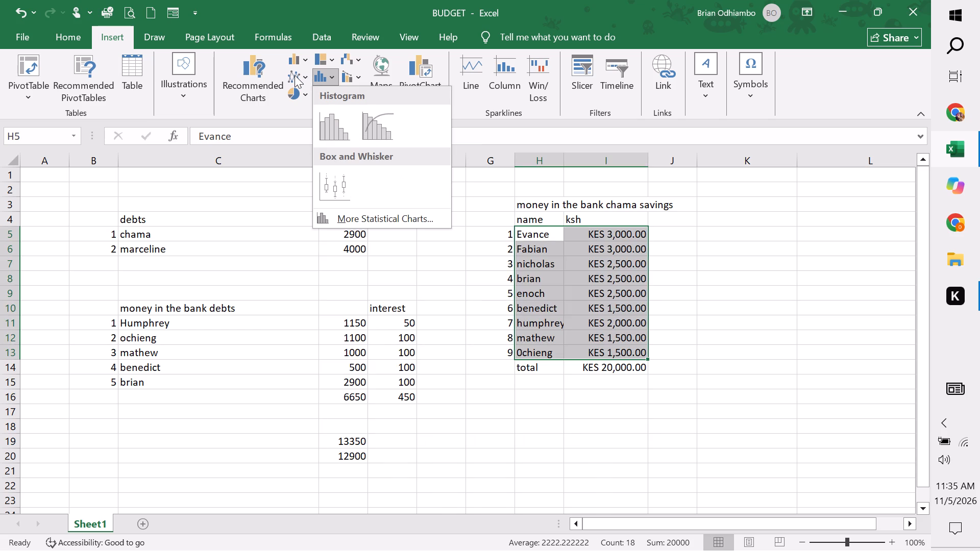
pyautogui.click(295, 75)
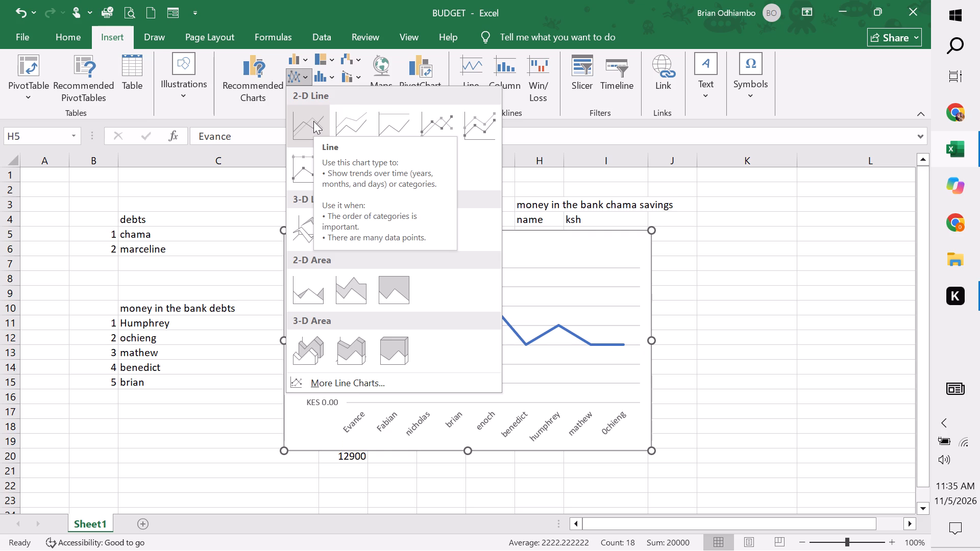
pyautogui.click(346, 124)
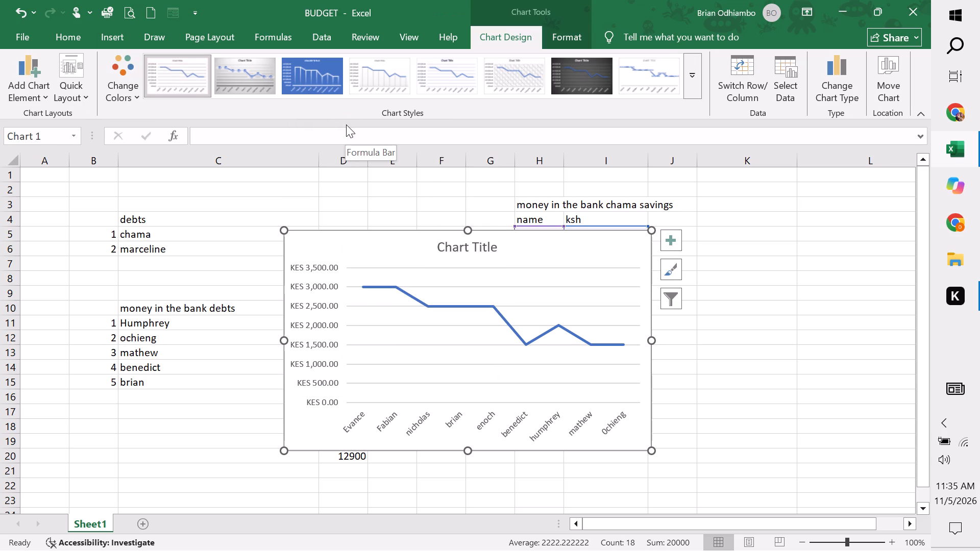
pyautogui.click(722, 361)
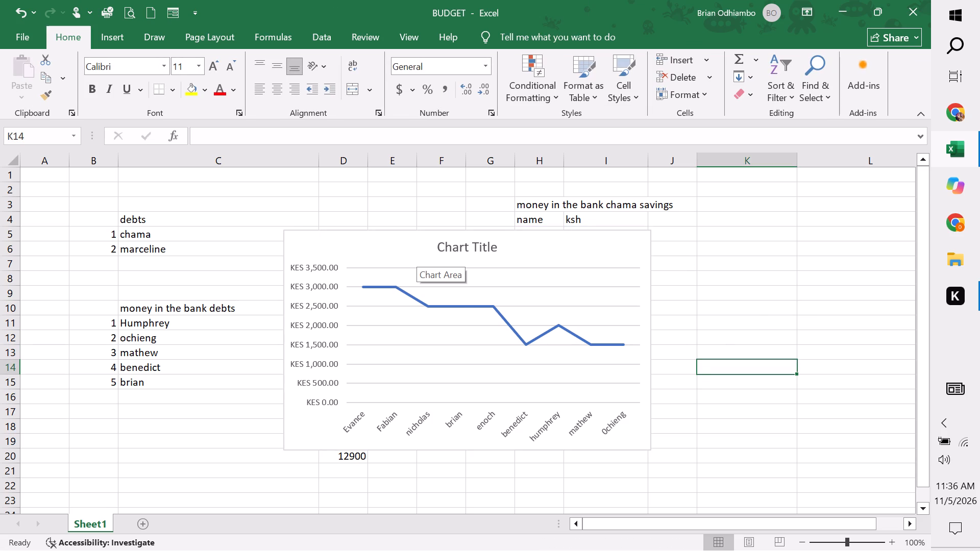
# Move the line chart to about columns F to K, rows 5 to 19, clear of the debts and interest figures.
pyautogui.moveTo(396, 244); pyautogui.dragTo(537, 330)
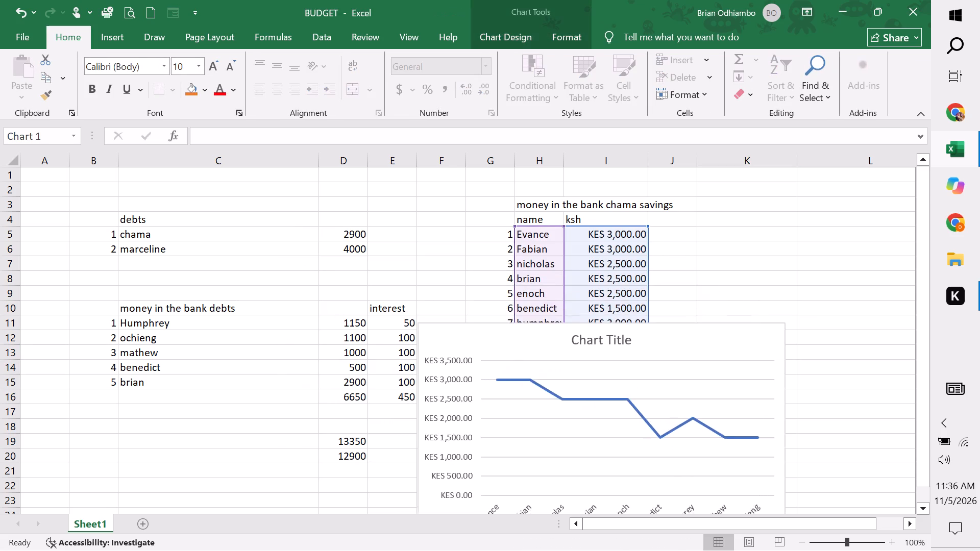
pyautogui.moveTo(537, 330); pyautogui.dragTo(565, 235)
pyautogui.click(657, 324)
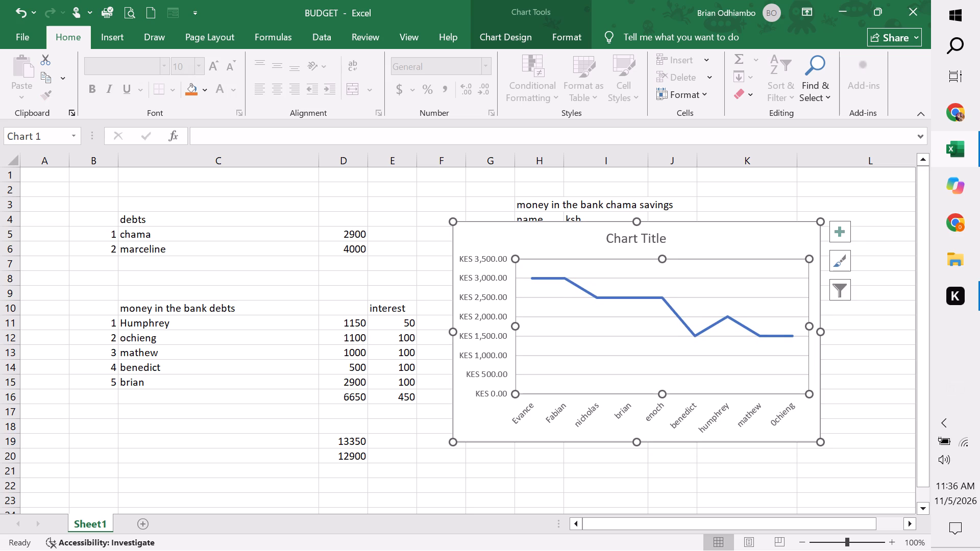
pyautogui.click(523, 244)
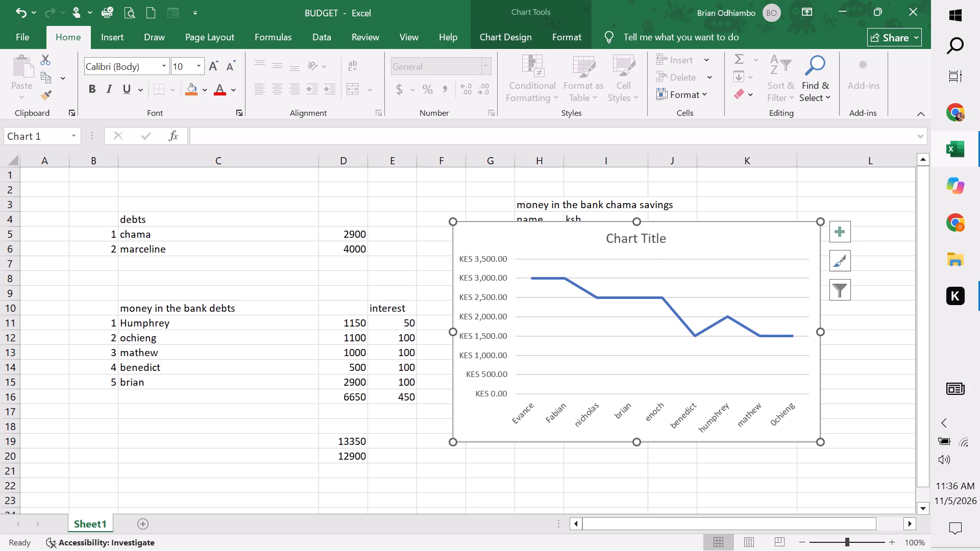
pyautogui.moveTo(548, 244); pyautogui.dragTo(516, 256)
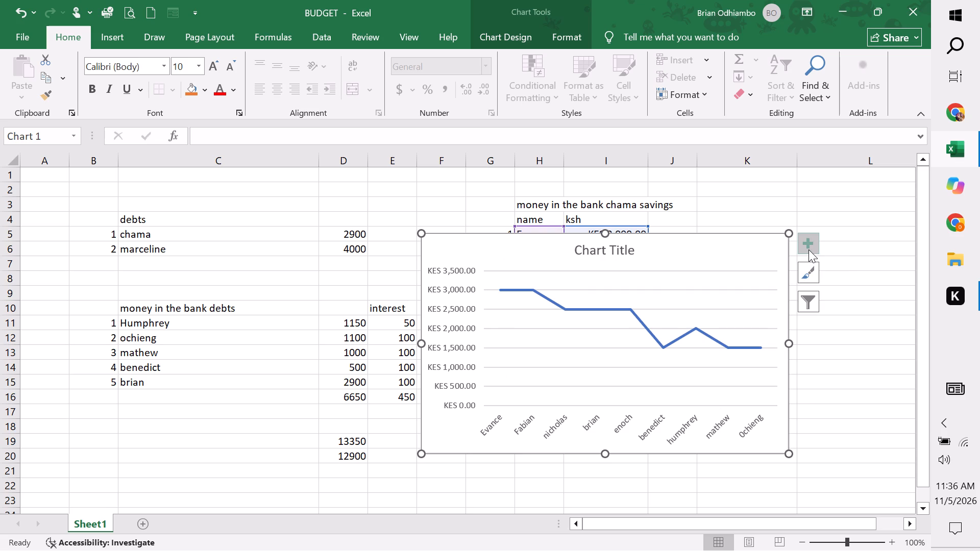
# Add a legend to the chama savings line chart.
pyautogui.click(808, 249)
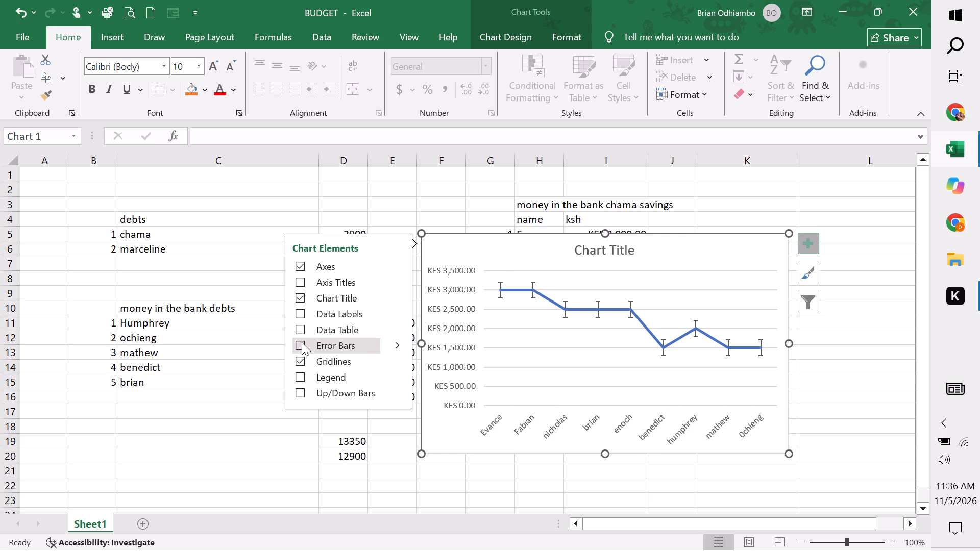
pyautogui.click(298, 372)
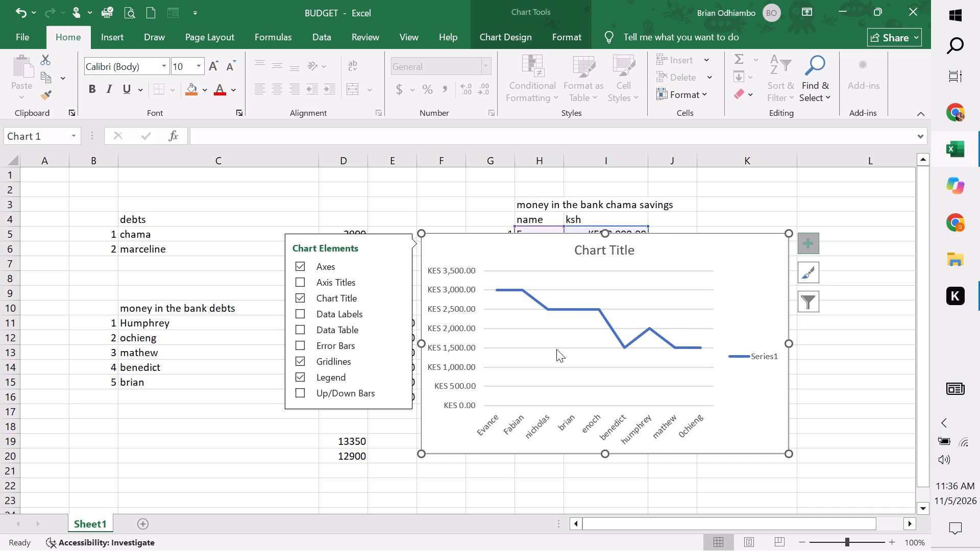
pyautogui.click(761, 350)
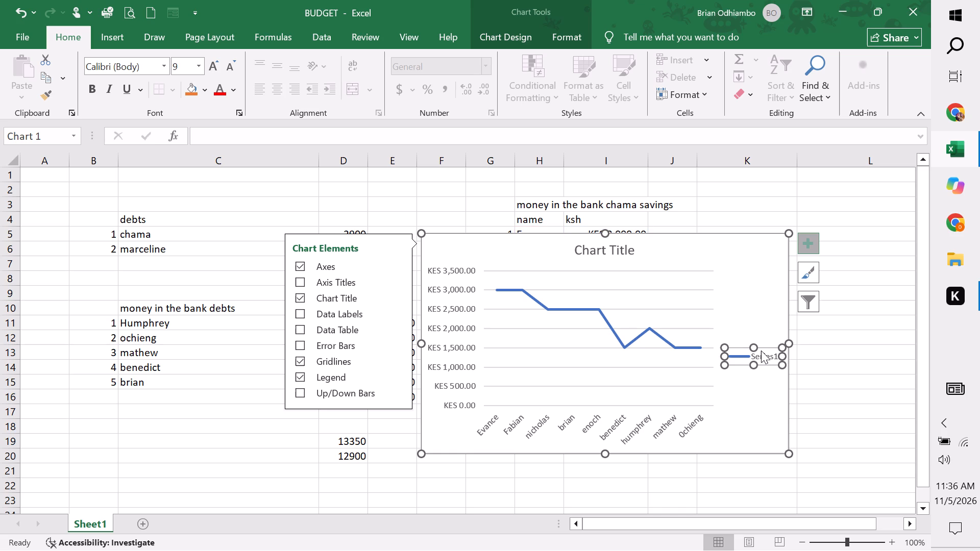
pyautogui.click(726, 381)
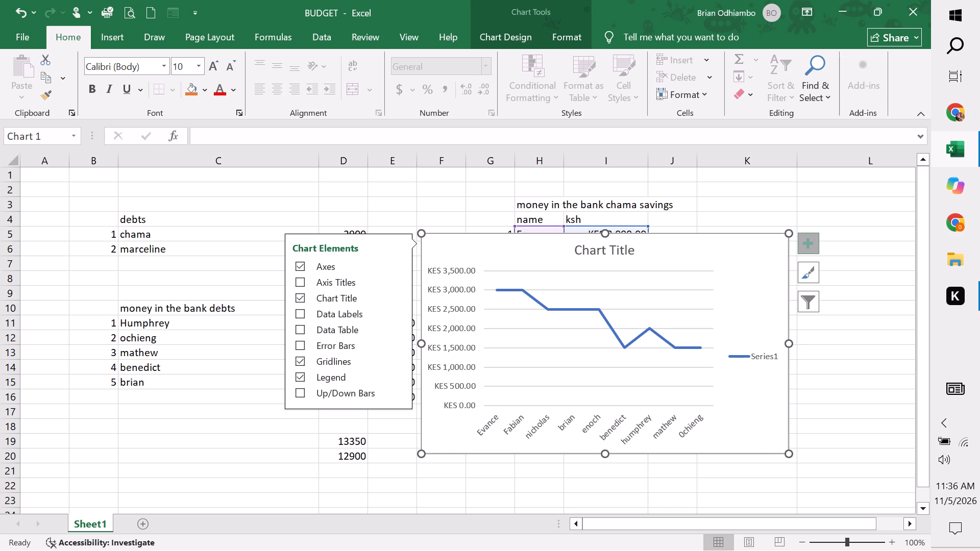
# Add axis titles to the chart and open the vertical axis title's text for editing.
pyautogui.click(293, 282)
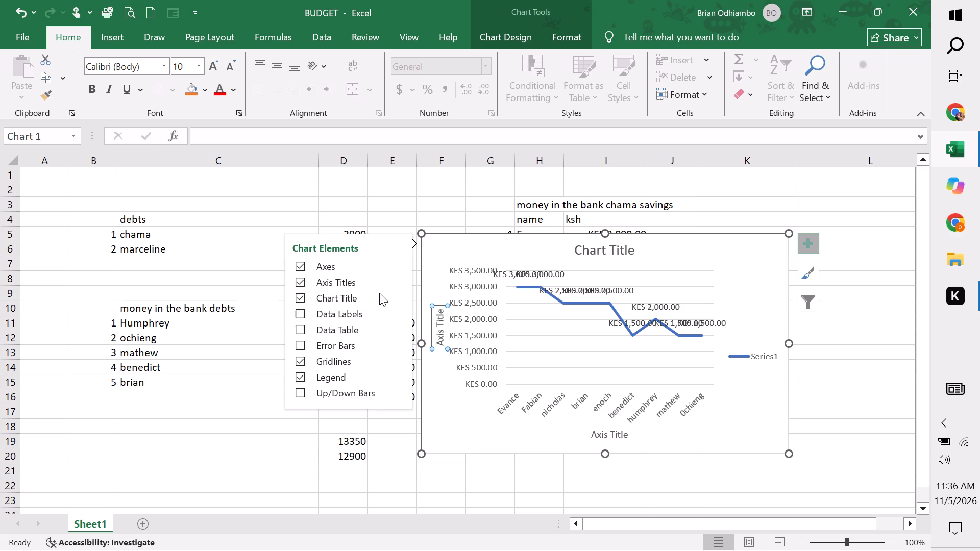
pyautogui.click(444, 329)
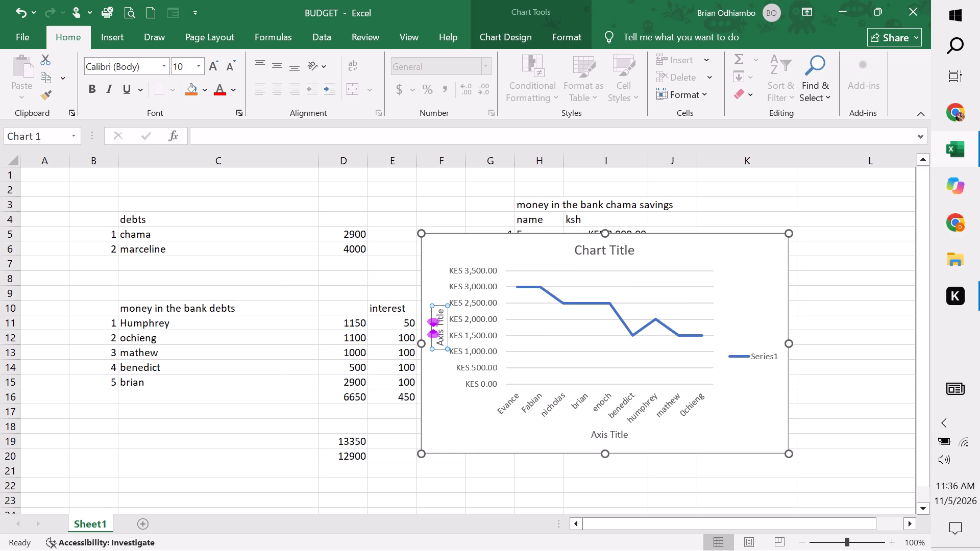
pyautogui.click(444, 329)
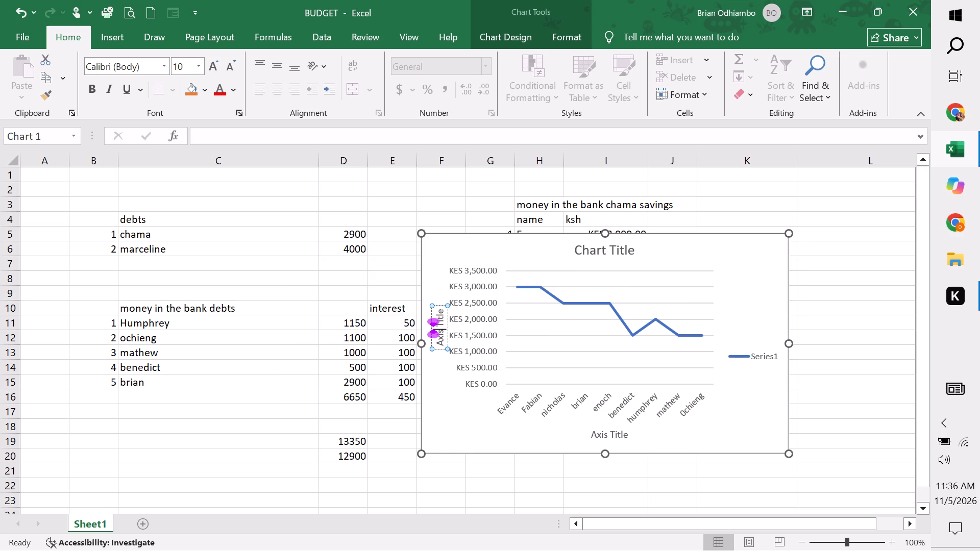
# Delete the horizontal axis title below the member names on the chart.
pyautogui.click(618, 433)
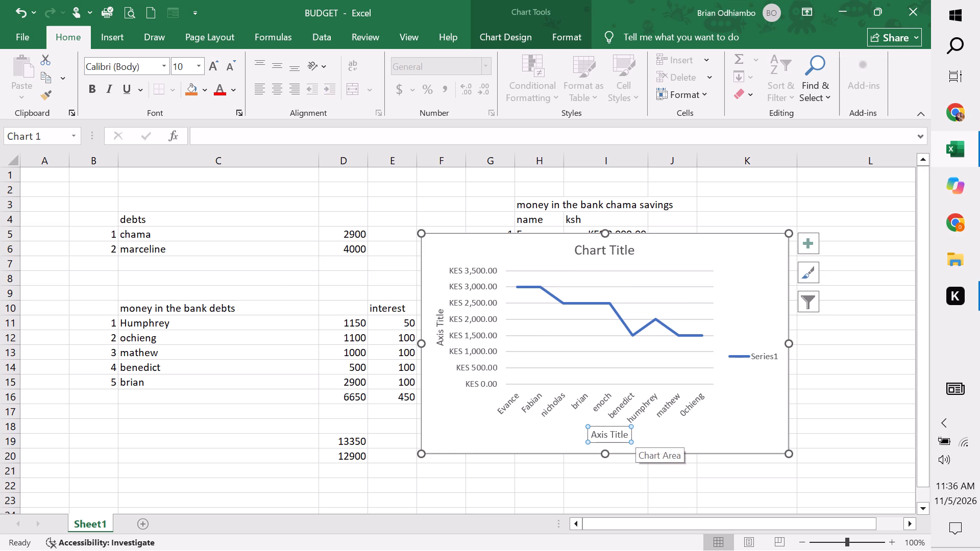
pyautogui.click(630, 438)
pyautogui.doubleClick(630, 438)
pyautogui.press('BackSpace')
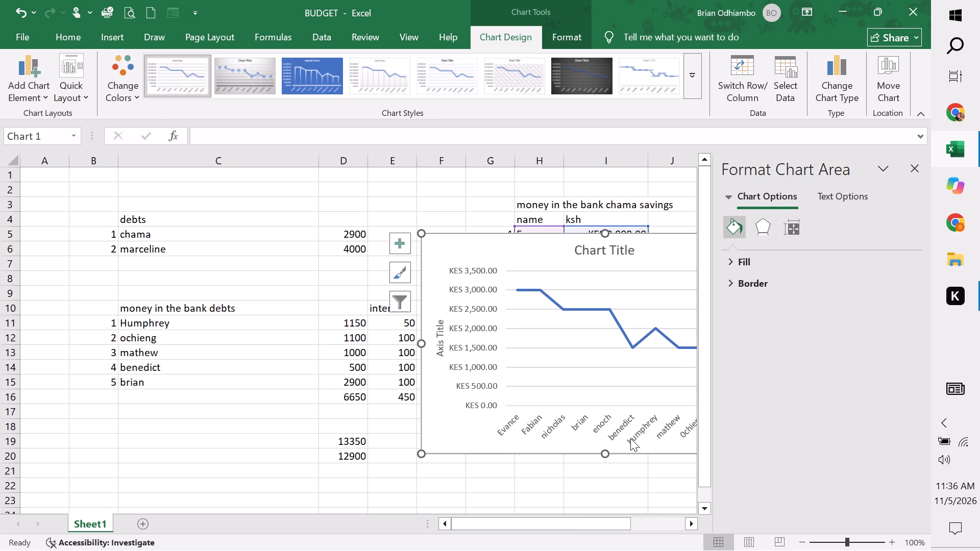
# Apply the chart style with a solid blue background, white line and drop lines, and close the formatting pane.
pyautogui.click(533, 393)
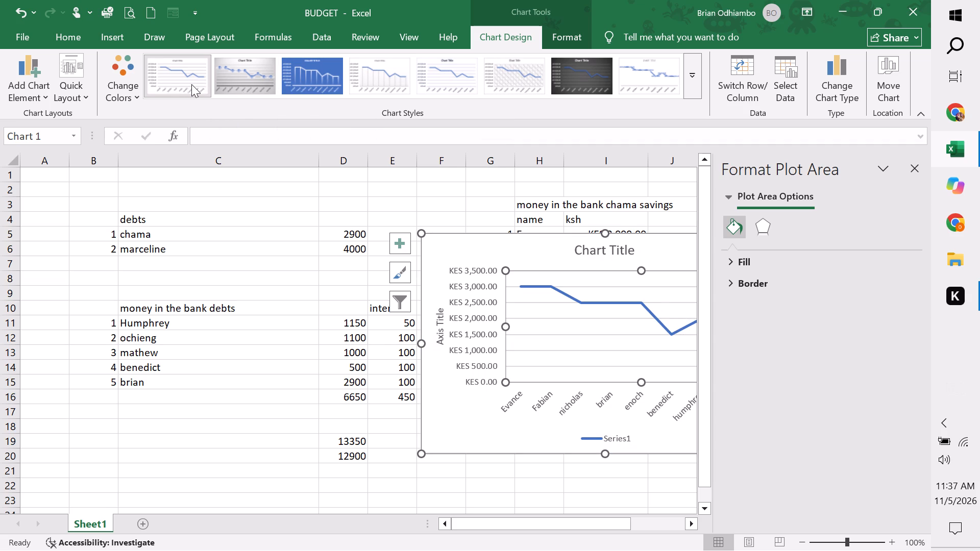
pyautogui.click(330, 64)
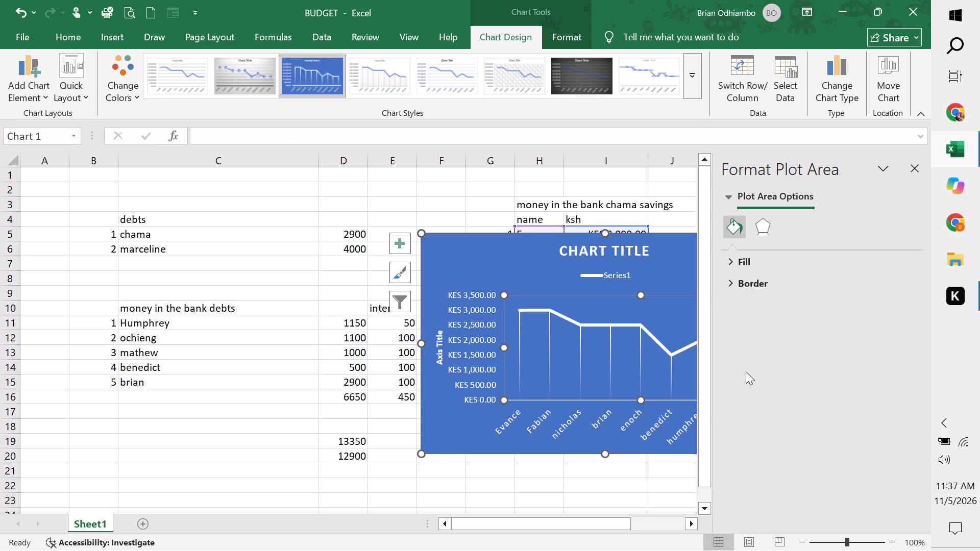
pyautogui.moveTo(746, 371); pyautogui.dragTo(676, 363)
pyautogui.click(676, 363)
pyautogui.doubleClick(665, 308)
pyautogui.click(909, 171)
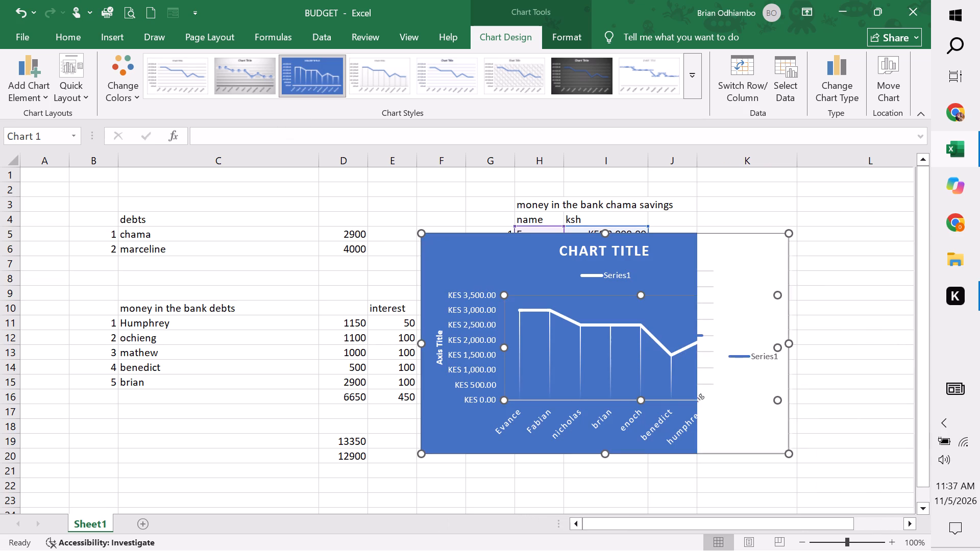
pyautogui.click(655, 339)
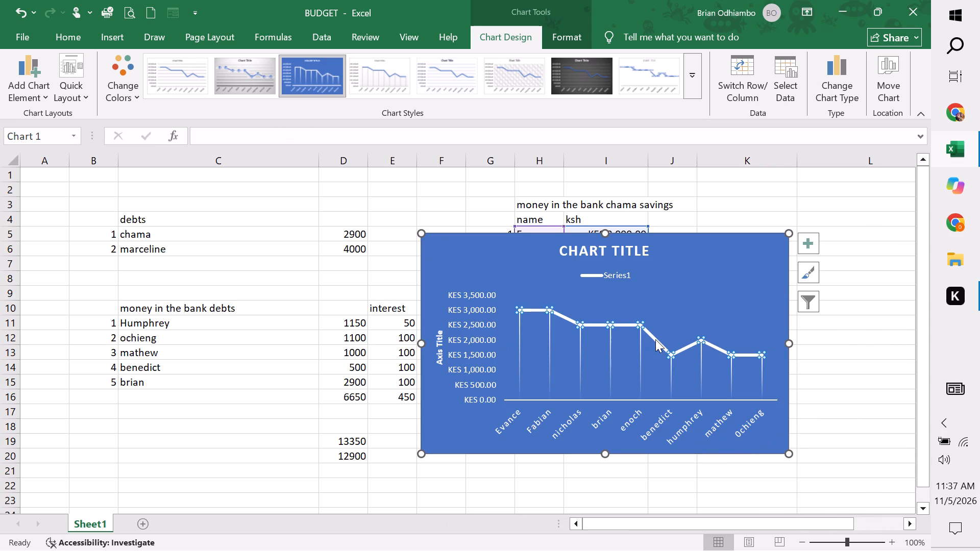
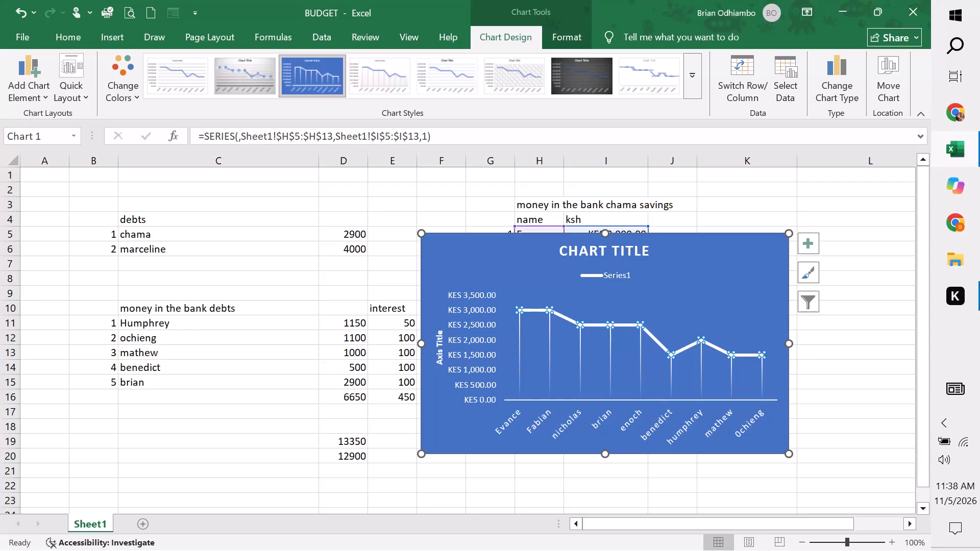
# Move the line chart beside the chama savings table so it starts in column J around row 4 and no longer covers data.
pyautogui.moveTo(702, 243); pyautogui.dragTo(782, 390)
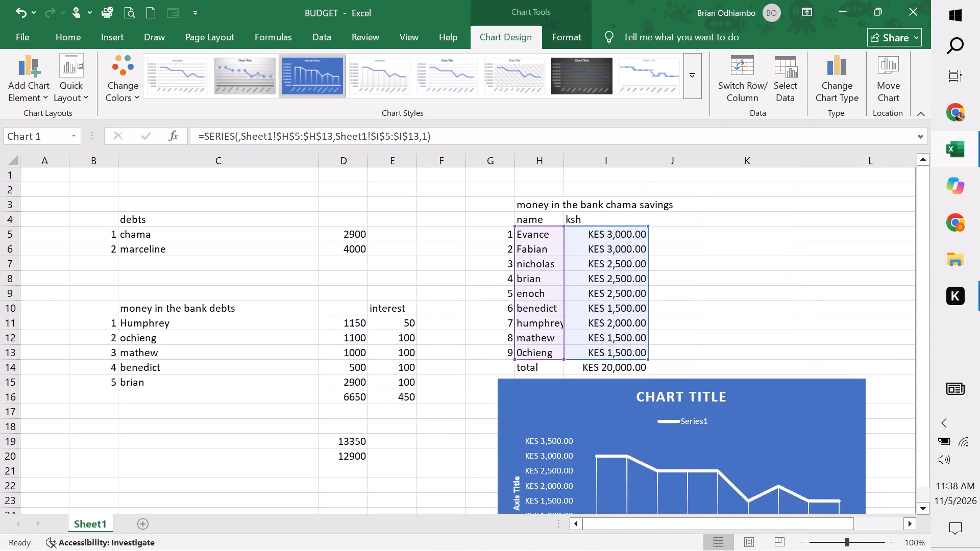
pyautogui.moveTo(782, 390); pyautogui.dragTo(924, 211)
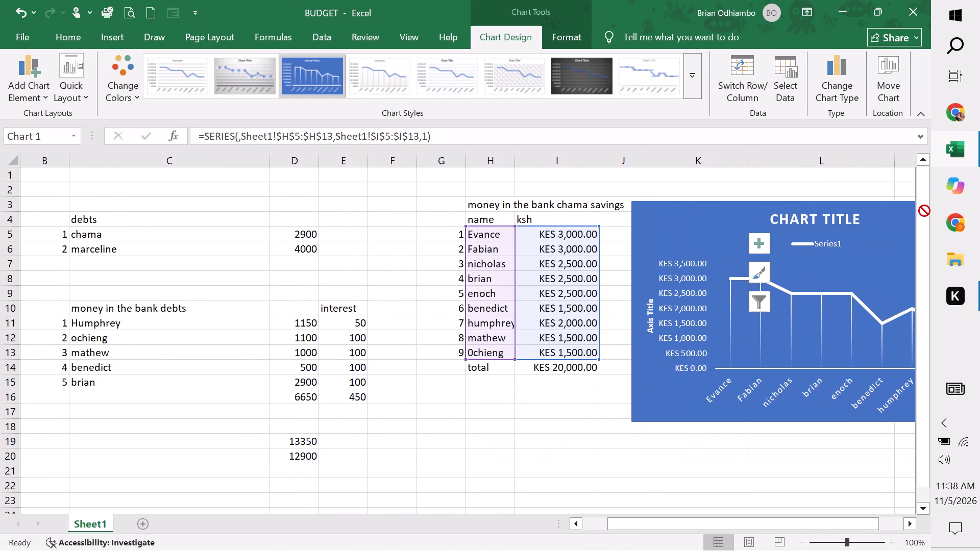
pyautogui.moveTo(924, 211); pyautogui.dragTo(840, 232)
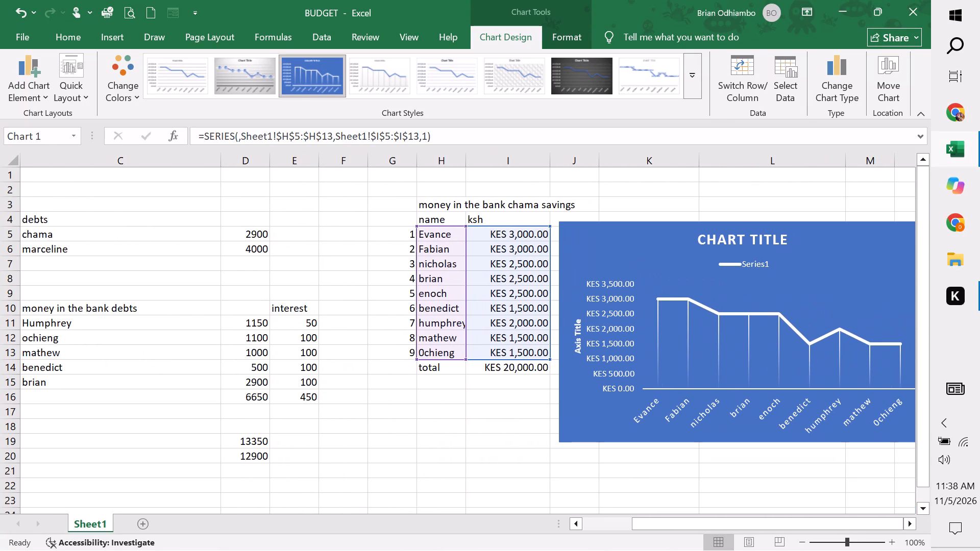
pyautogui.moveTo(840, 232); pyautogui.dragTo(839, 232)
pyautogui.click(798, 286)
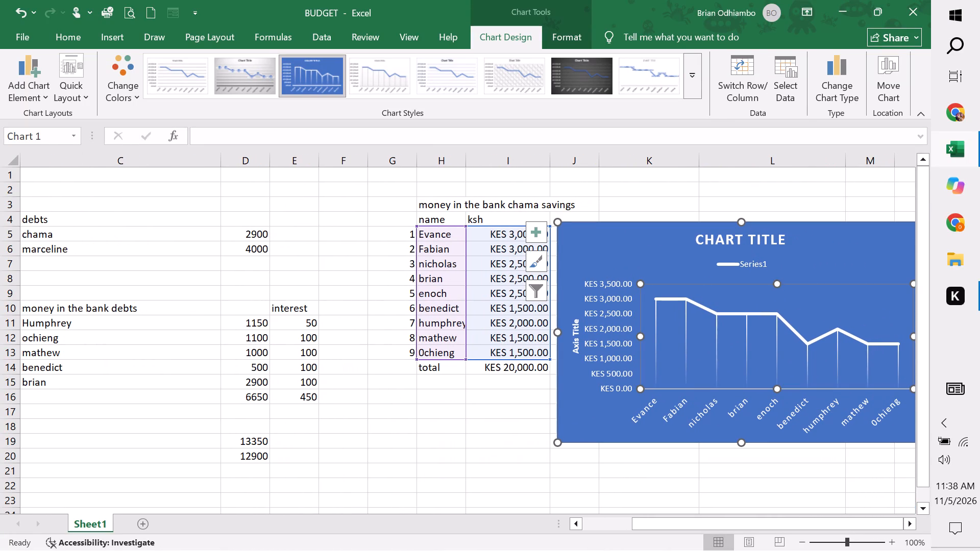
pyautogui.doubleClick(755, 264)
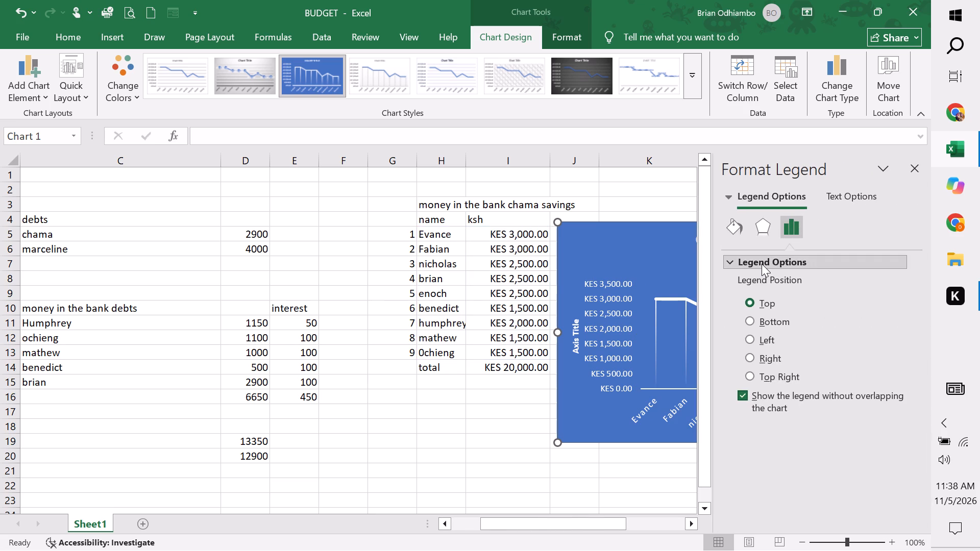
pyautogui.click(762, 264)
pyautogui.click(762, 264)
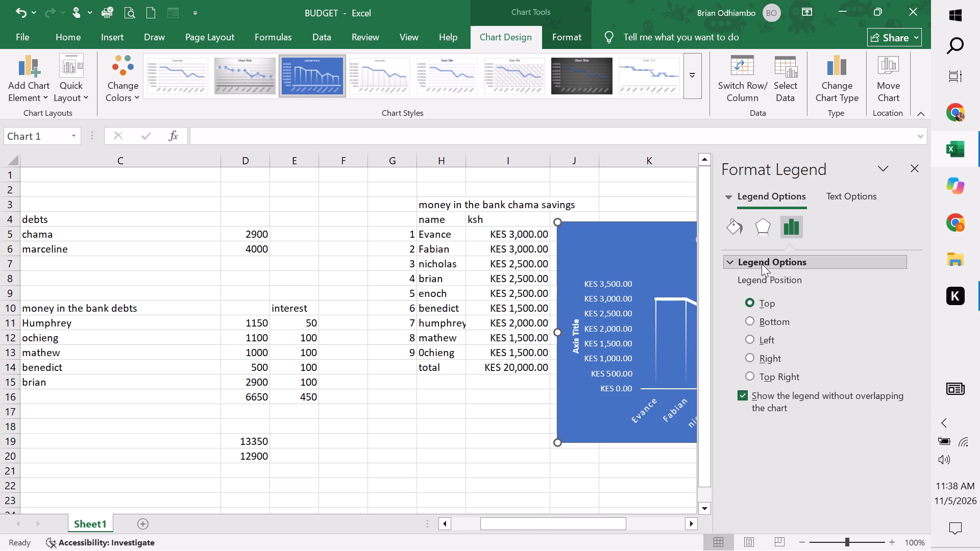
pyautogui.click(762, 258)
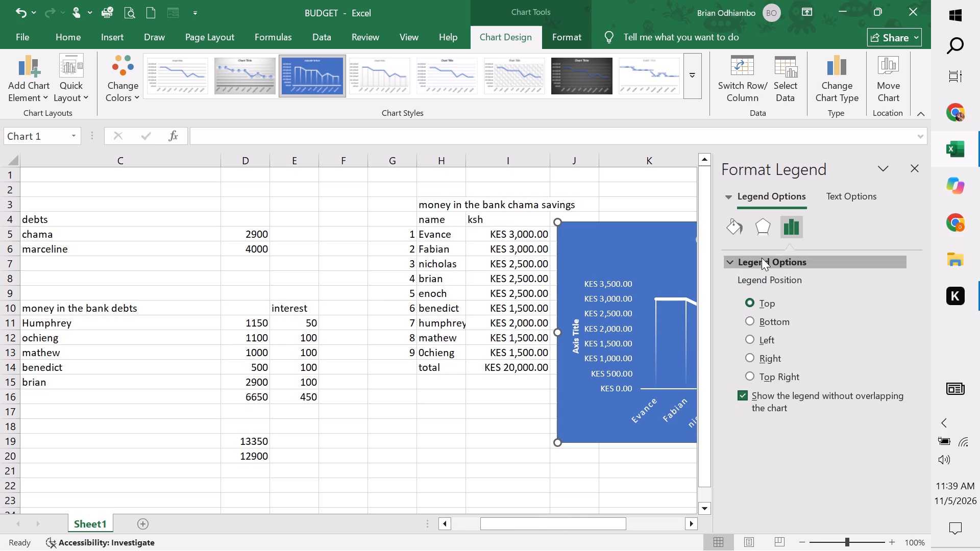
# Delete the vertical axis title from the chart and close the formatting pane.
pyautogui.doubleClick(571, 332)
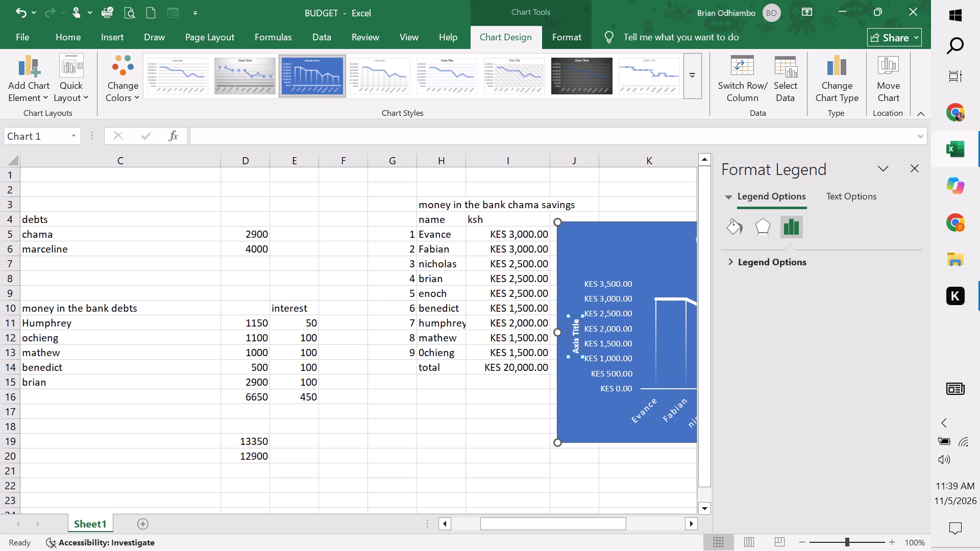
pyautogui.press('BackSpace')
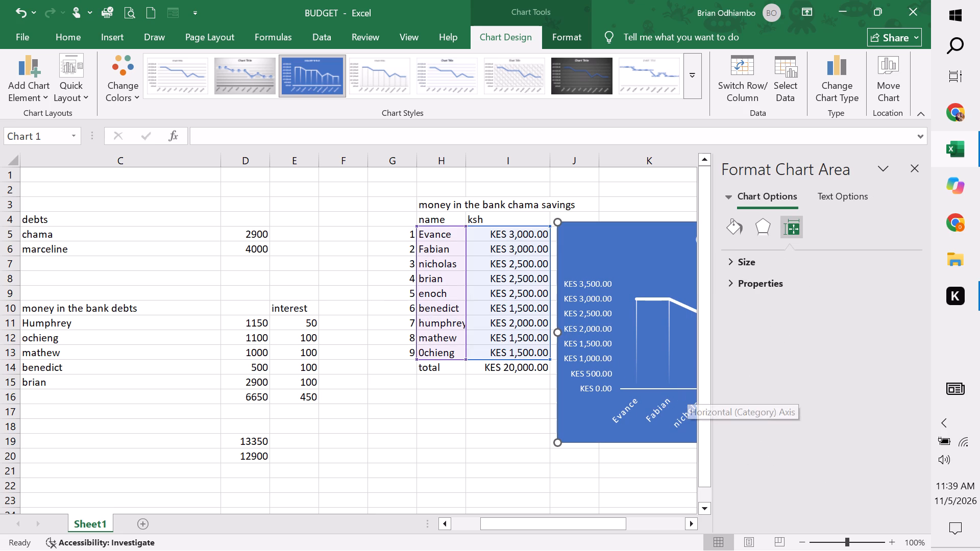
pyautogui.click(627, 357)
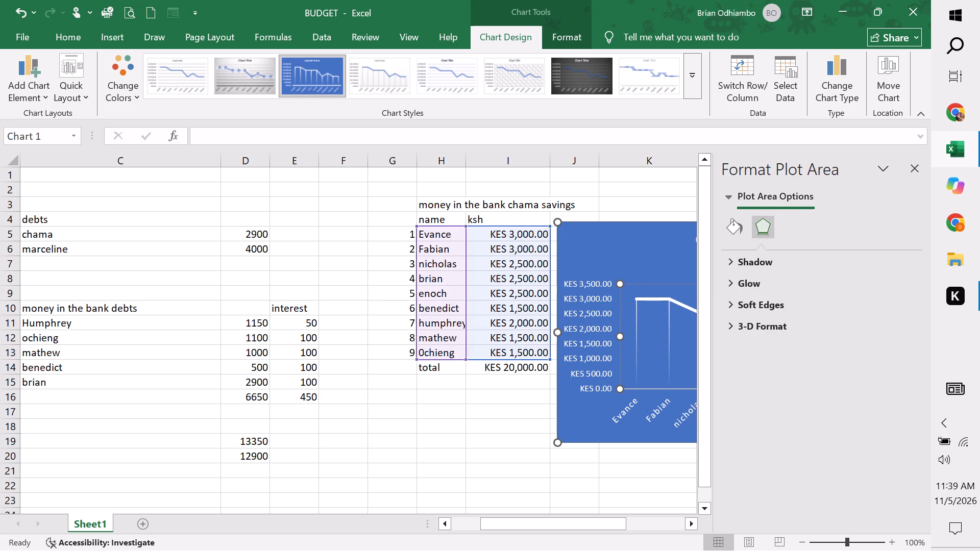
pyautogui.click(913, 161)
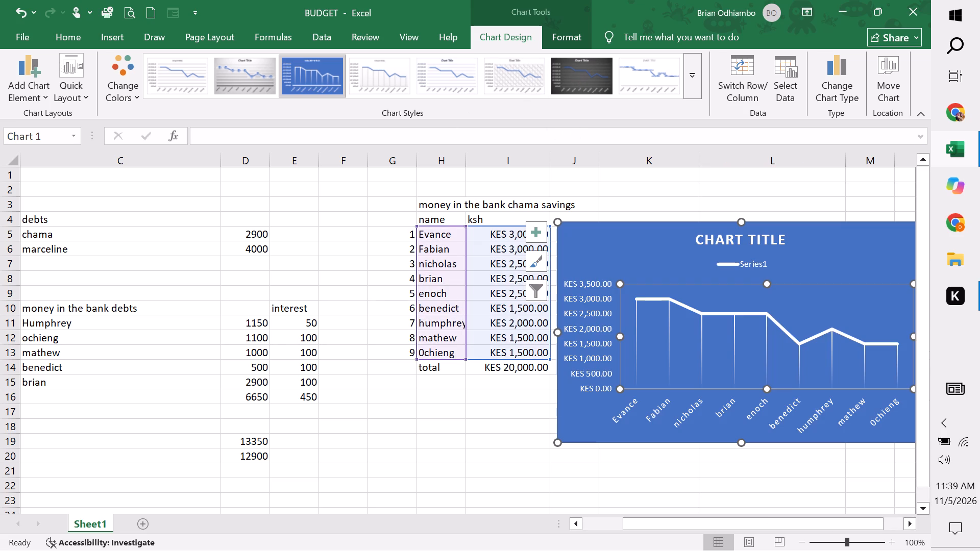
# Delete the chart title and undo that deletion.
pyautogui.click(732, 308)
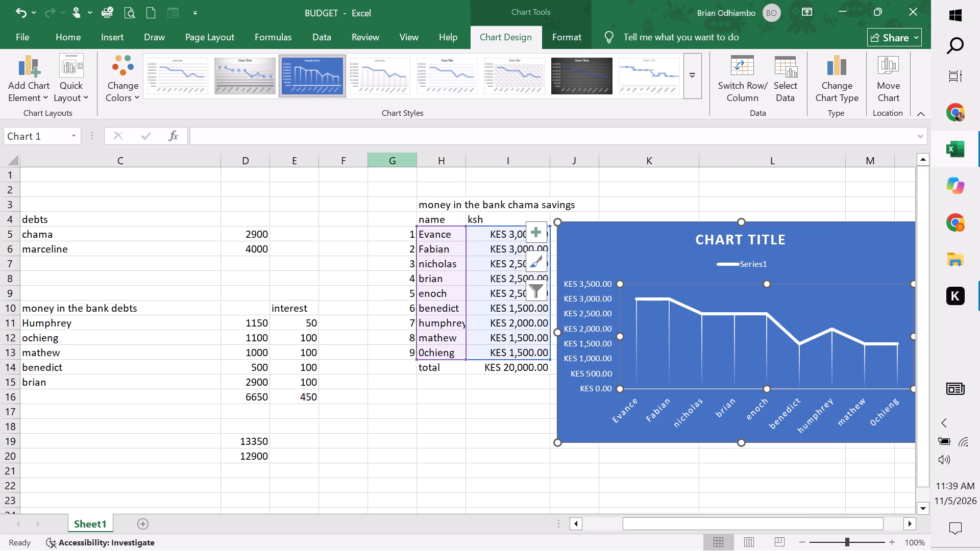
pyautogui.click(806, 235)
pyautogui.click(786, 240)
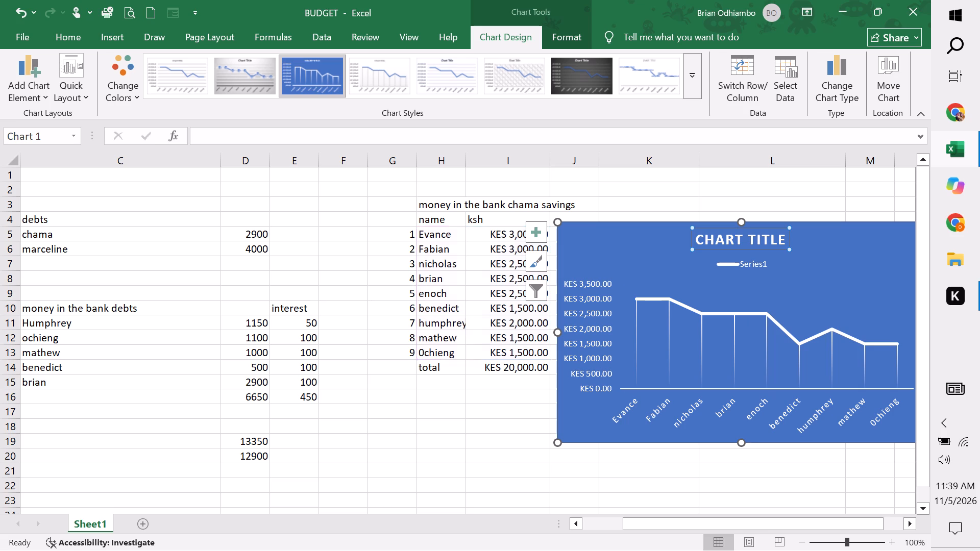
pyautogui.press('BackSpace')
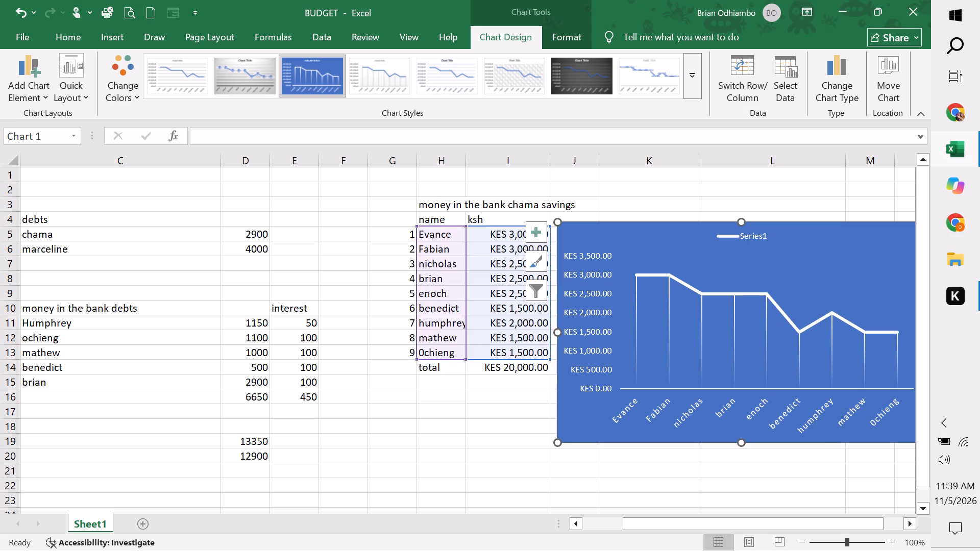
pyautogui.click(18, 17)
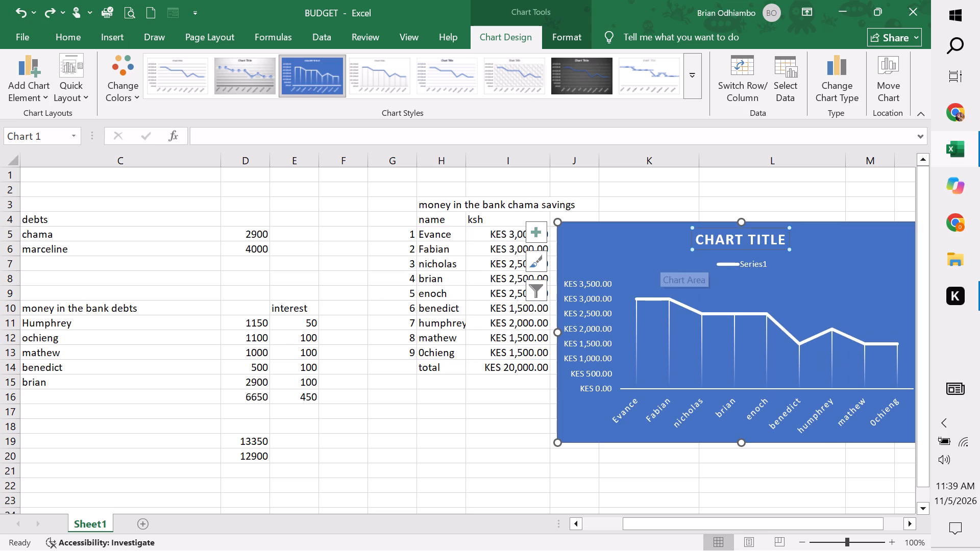
# Replace the placeholder chart title with "money in the bank".
pyautogui.press('m')
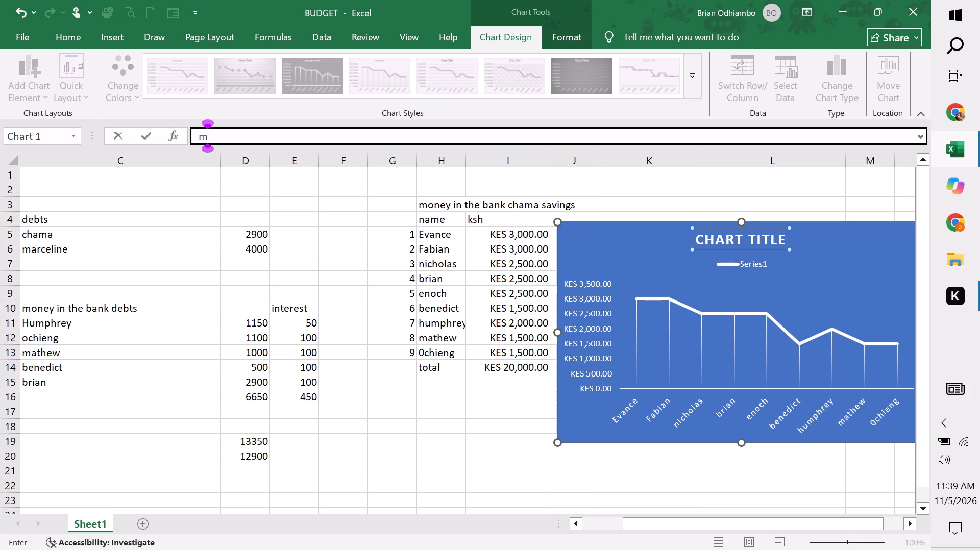
pyautogui.click(707, 239)
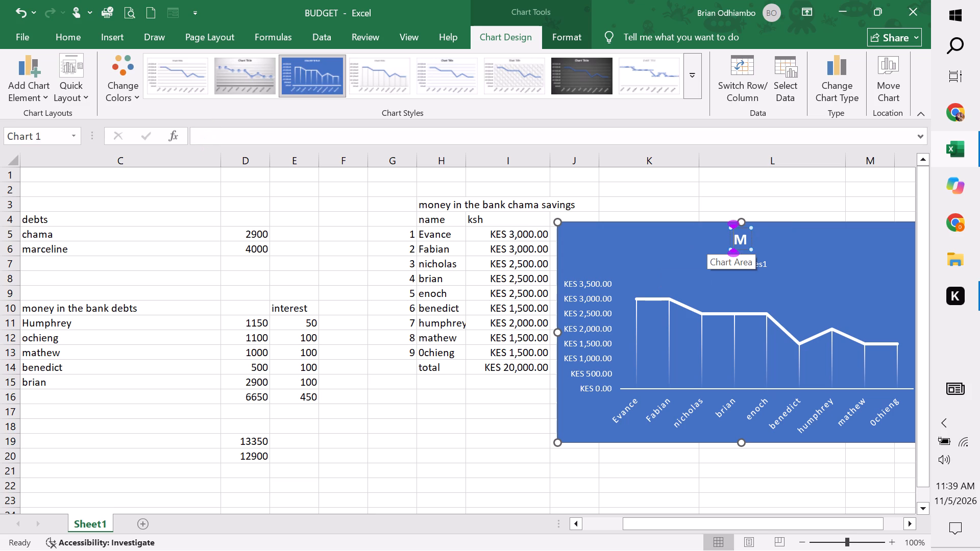
pyautogui.write('one')
pyautogui.press('BackSpace')
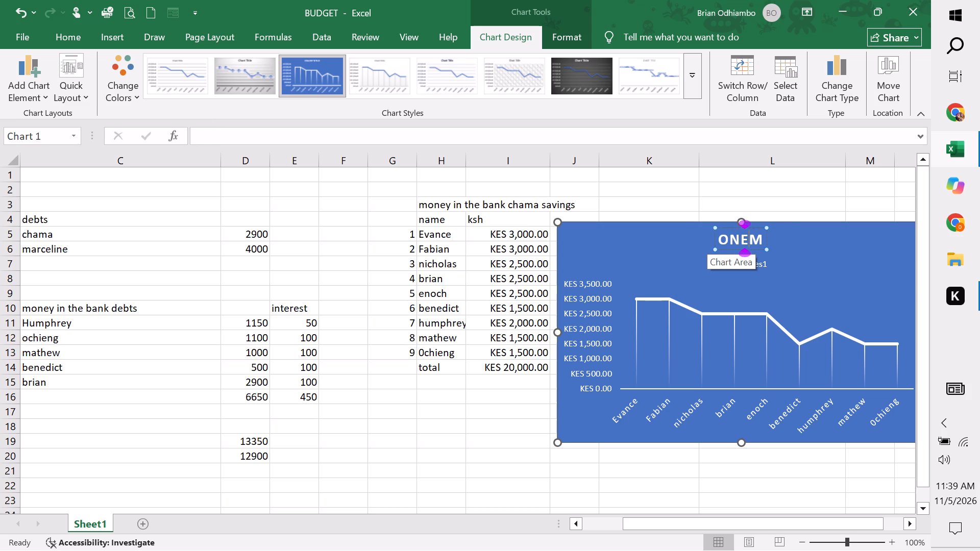
pyautogui.press('BackSpace')
pyautogui.press('BackSpace')
pyautogui.press('BackSpace')
pyautogui.press('Right')
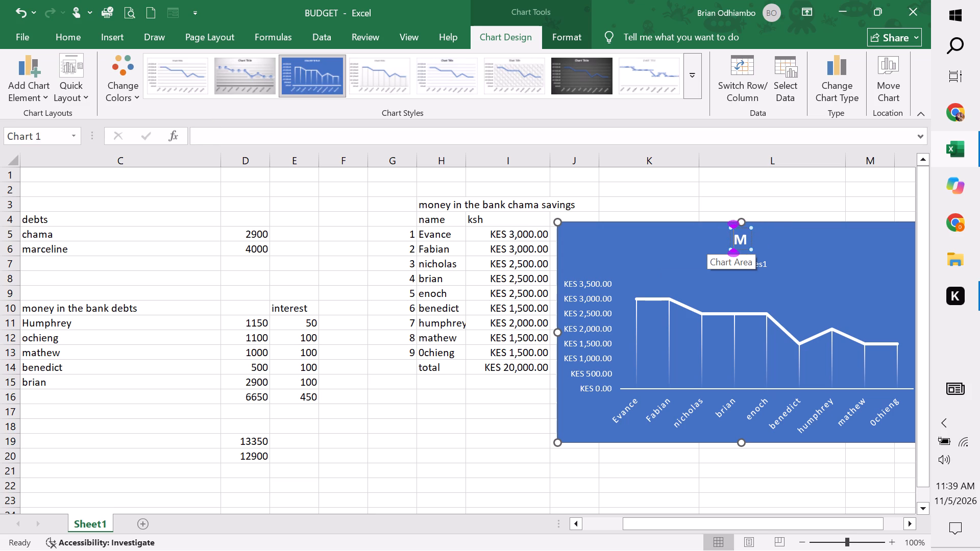
pyautogui.press('Right')
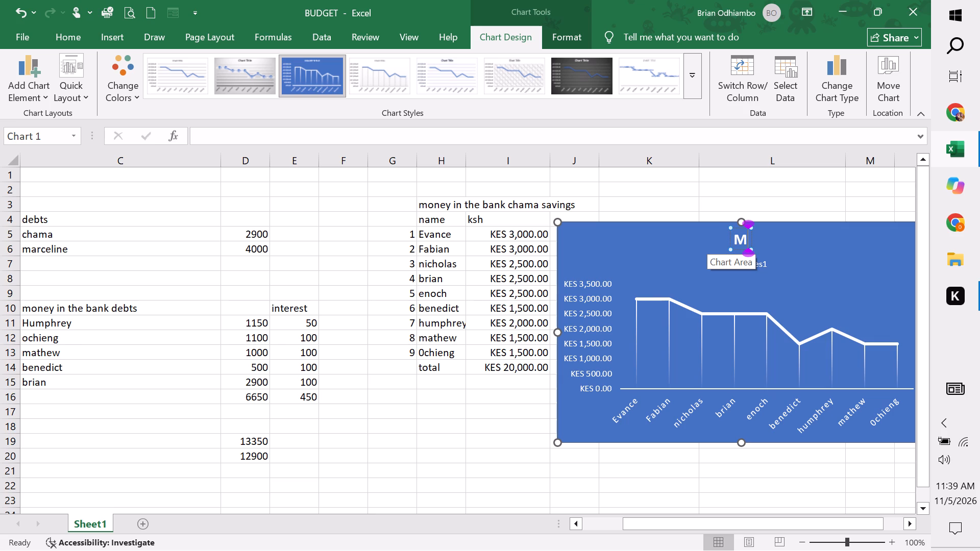
pyautogui.write('on')
pyautogui.write('ey in the ba')
pyautogui.write('nk')
pyautogui.click(781, 287)
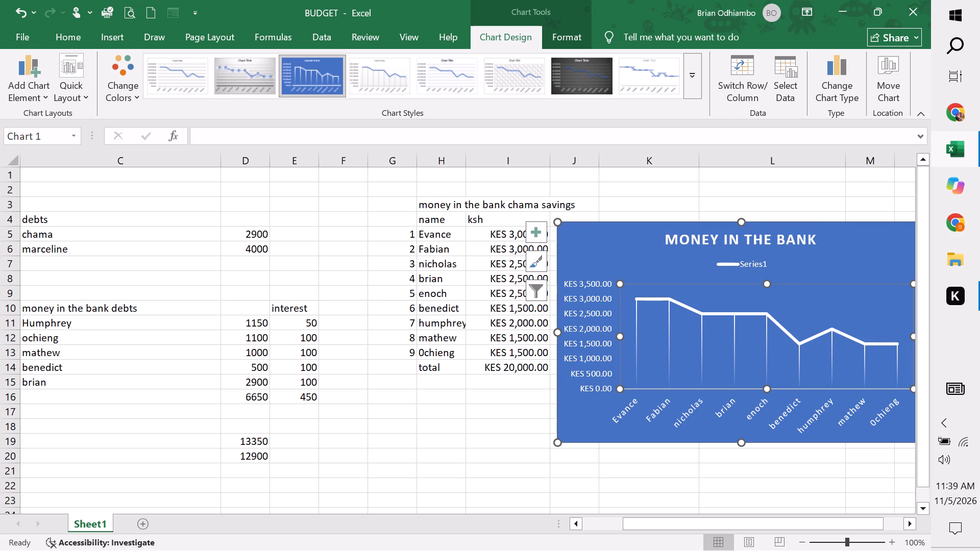
# Delete the Series1 legend below the chart title.
pyautogui.click(769, 264)
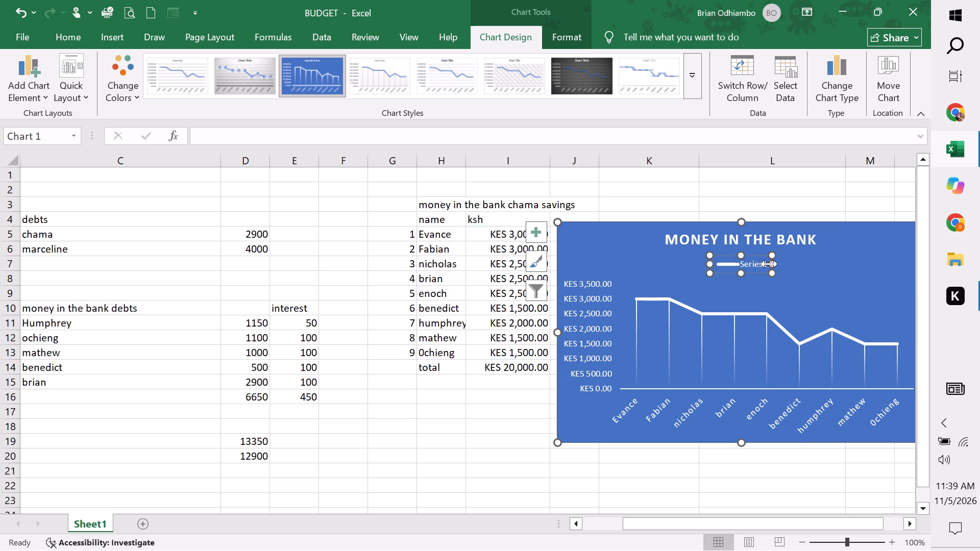
pyautogui.press('BackSpace')
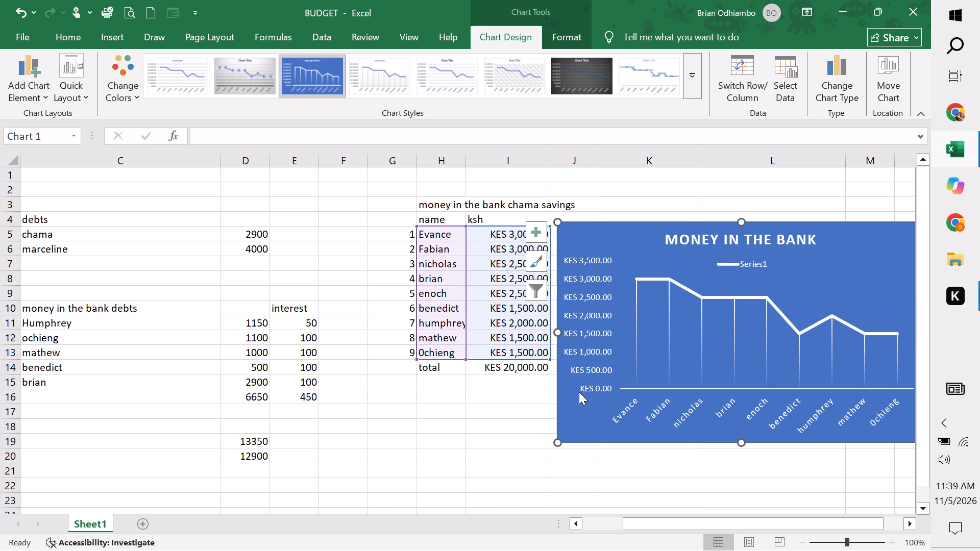
pyautogui.click(840, 268)
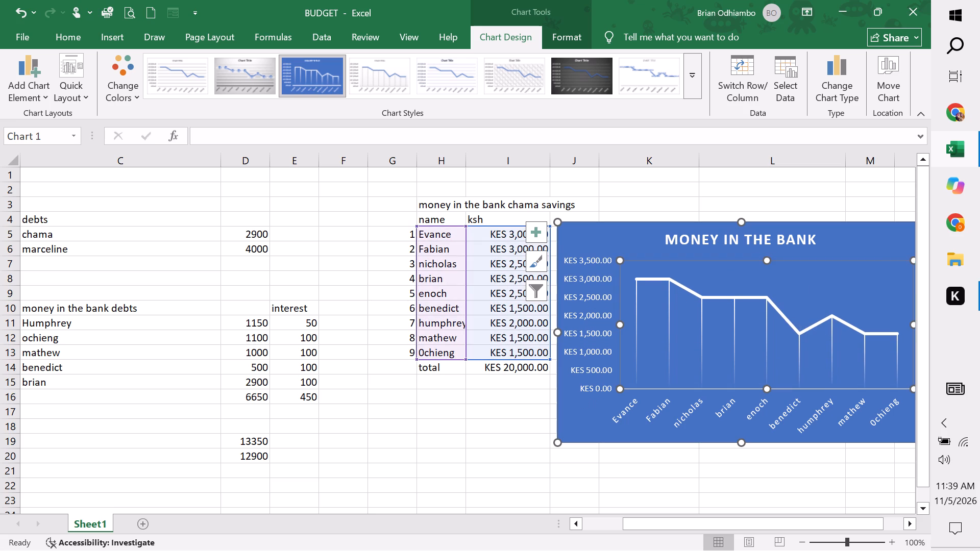
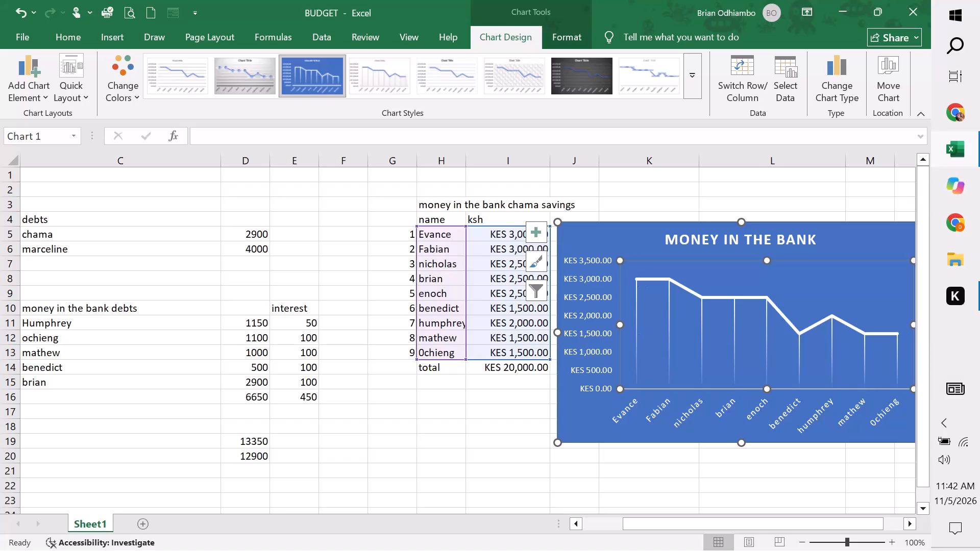
# Move the "money in the bank" line chart slightly away from the savings table, with its upper-left corner in cell J5, and deselect it.
pyautogui.click(612, 239)
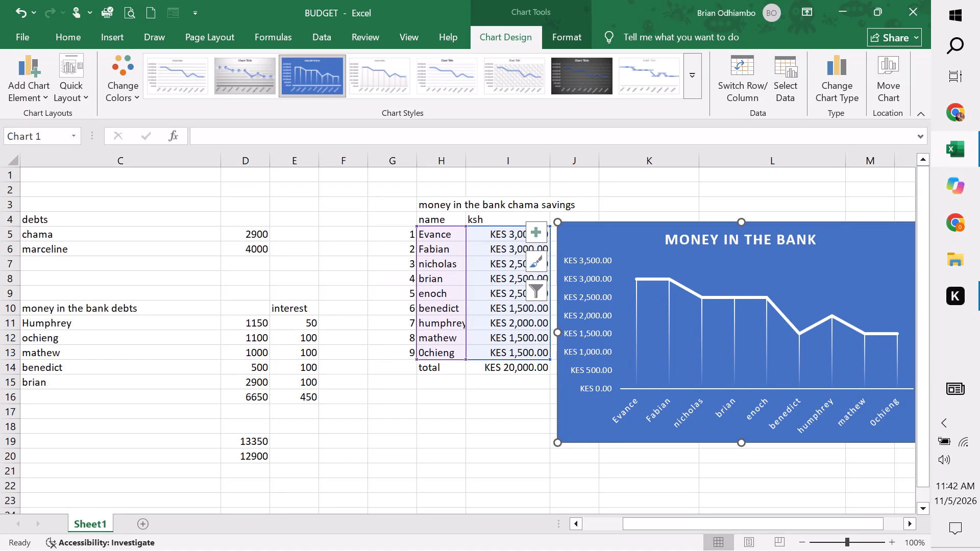
pyautogui.click(524, 344)
pyautogui.click(550, 422)
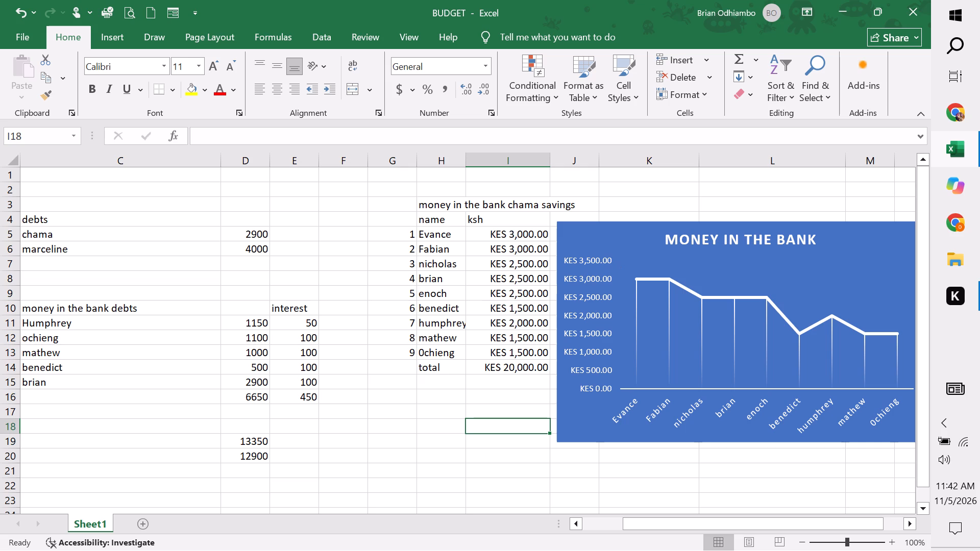
pyautogui.moveTo(620, 241); pyautogui.dragTo(650, 256)
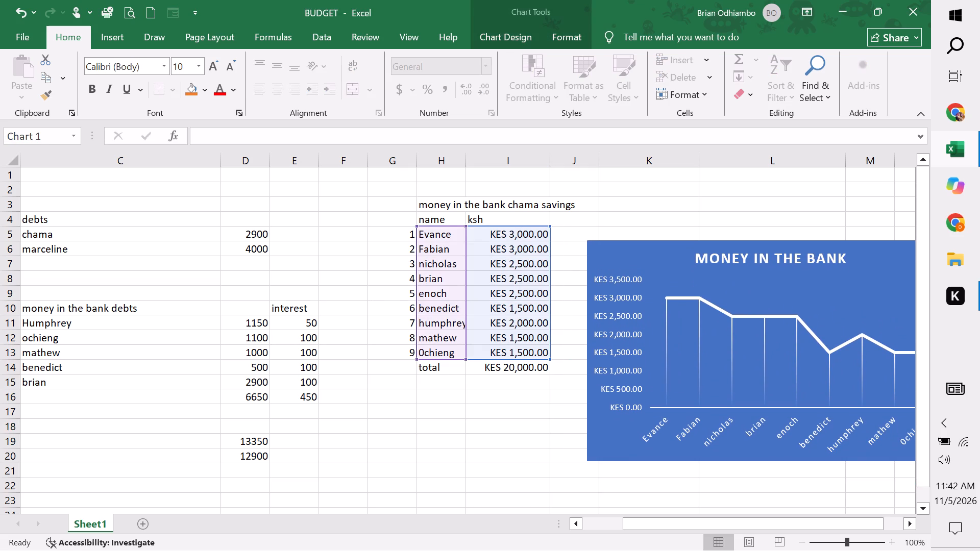
pyautogui.moveTo(650, 256); pyautogui.dragTo(650, 253)
pyautogui.click(650, 253)
pyautogui.click(529, 424)
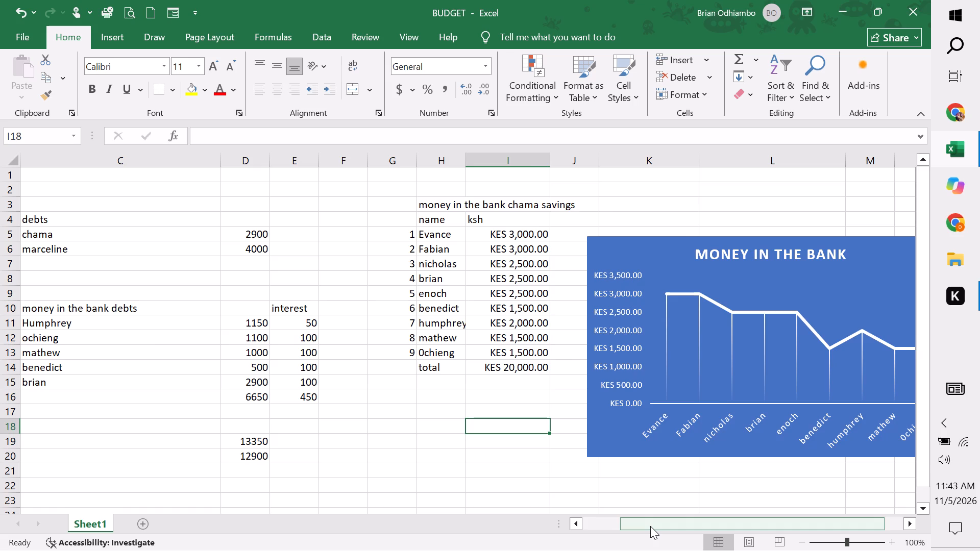
pyautogui.moveTo(650, 526); pyautogui.dragTo(486, 476)
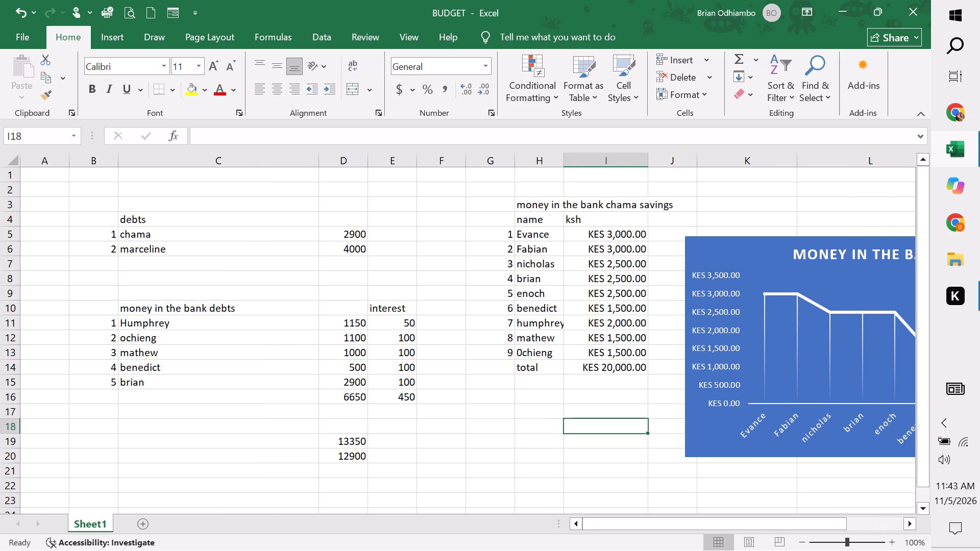
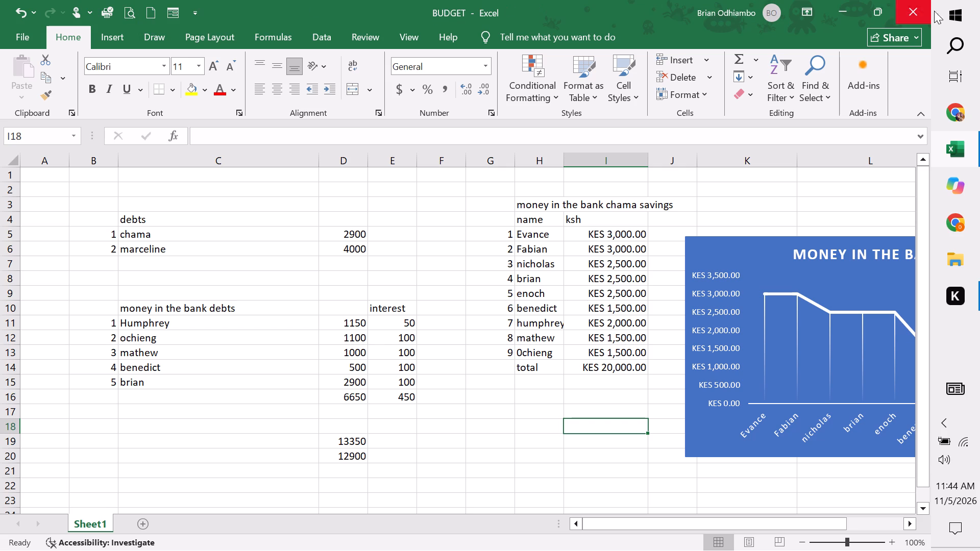
# Close the BUDGET workbook.
pyautogui.click(913, 8)
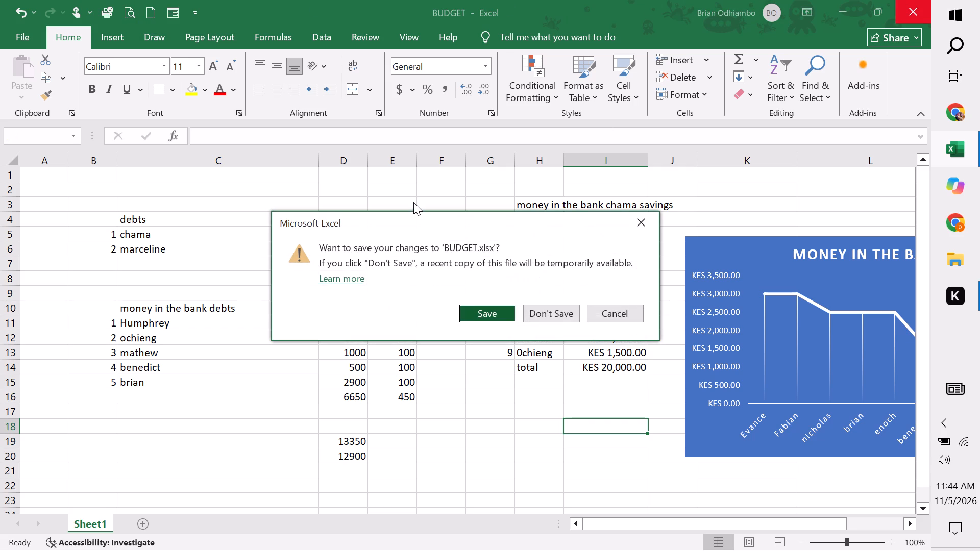